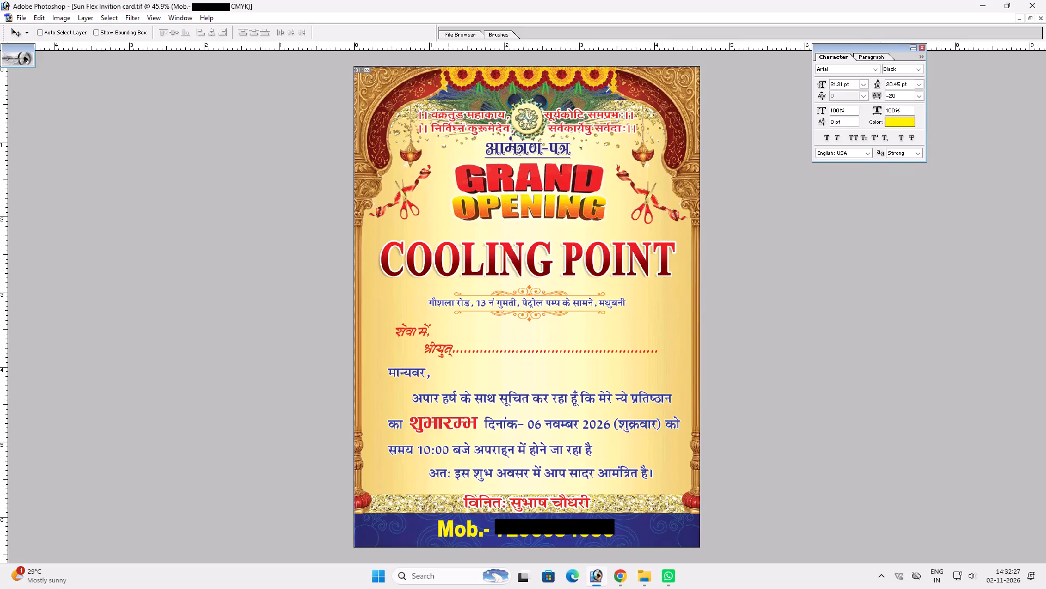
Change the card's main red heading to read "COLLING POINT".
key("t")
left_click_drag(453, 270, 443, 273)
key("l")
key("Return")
Save the card as TIFF "Colling Point invitaon card 30 pc" in the November > 02.11.2026 folder on Local Disk (H:).
key("ctrl+shift+s")
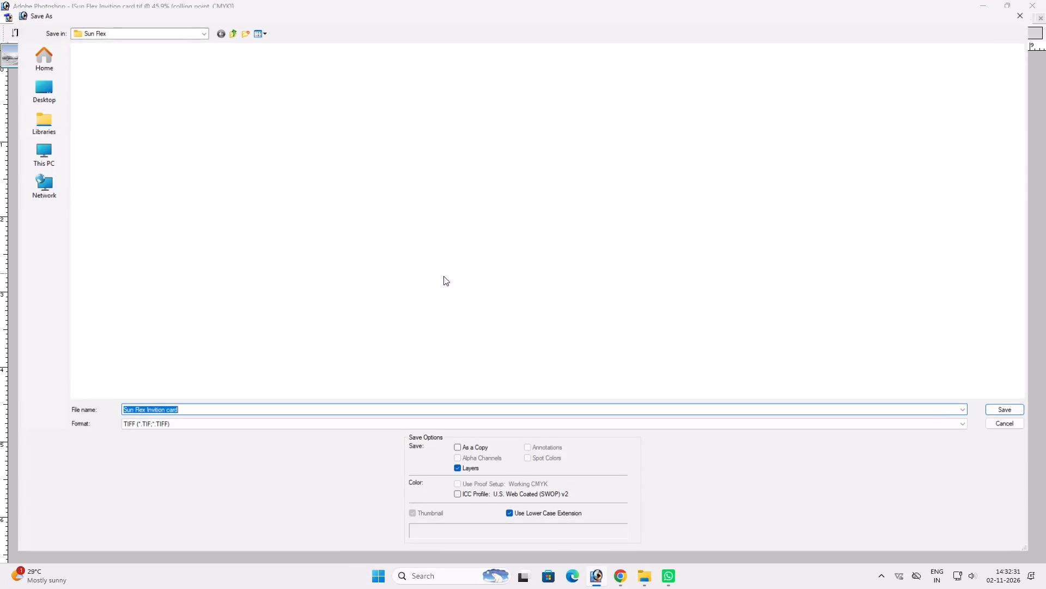
left_click(58, 146)
left_click(50, 148)
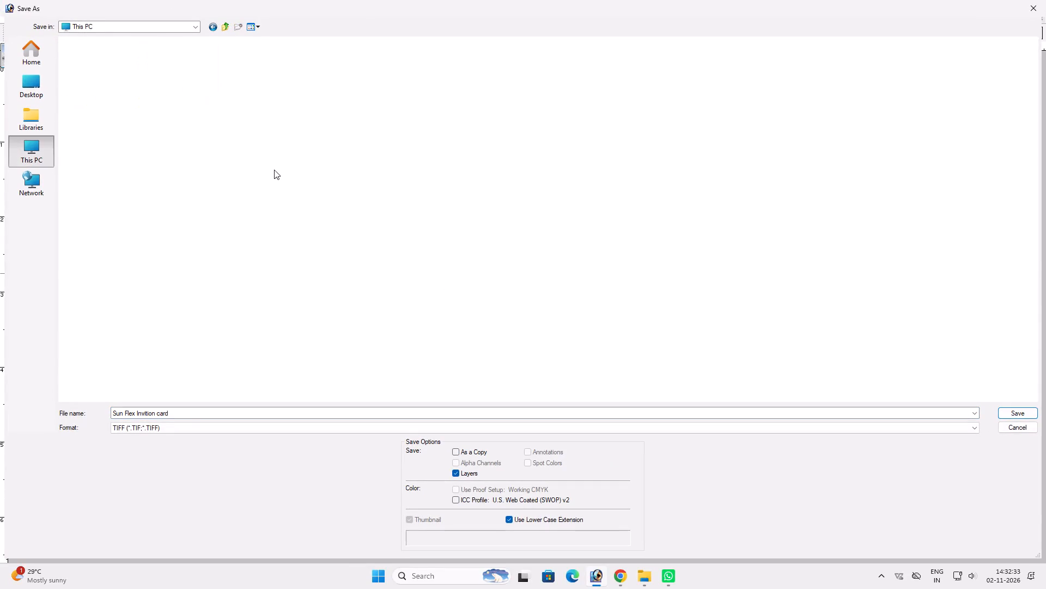
double_click(729, 74)
double_click(133, 97)
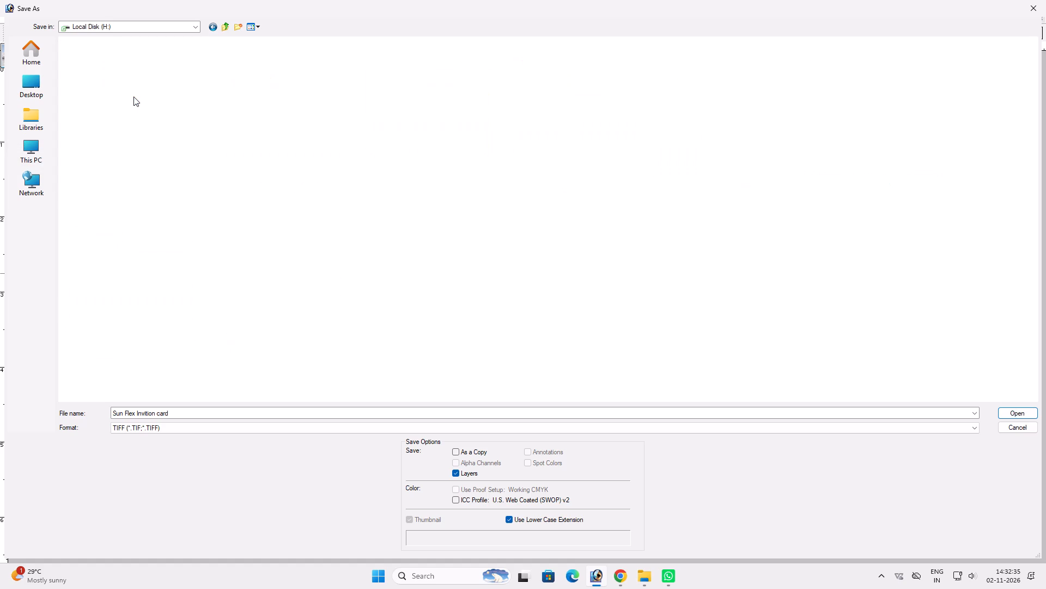
double_click(630, 80)
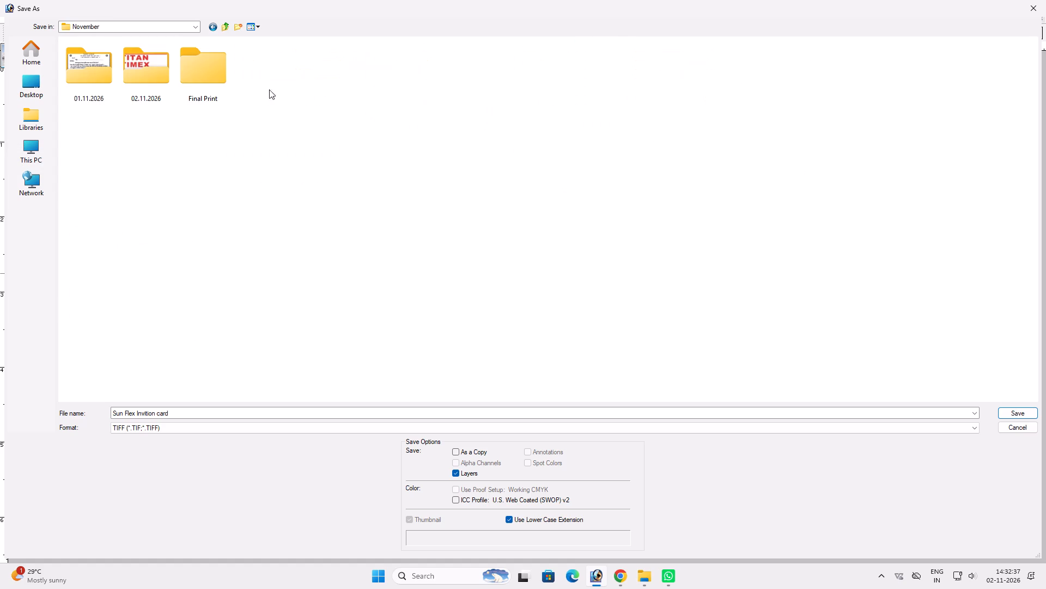
double_click(144, 81)
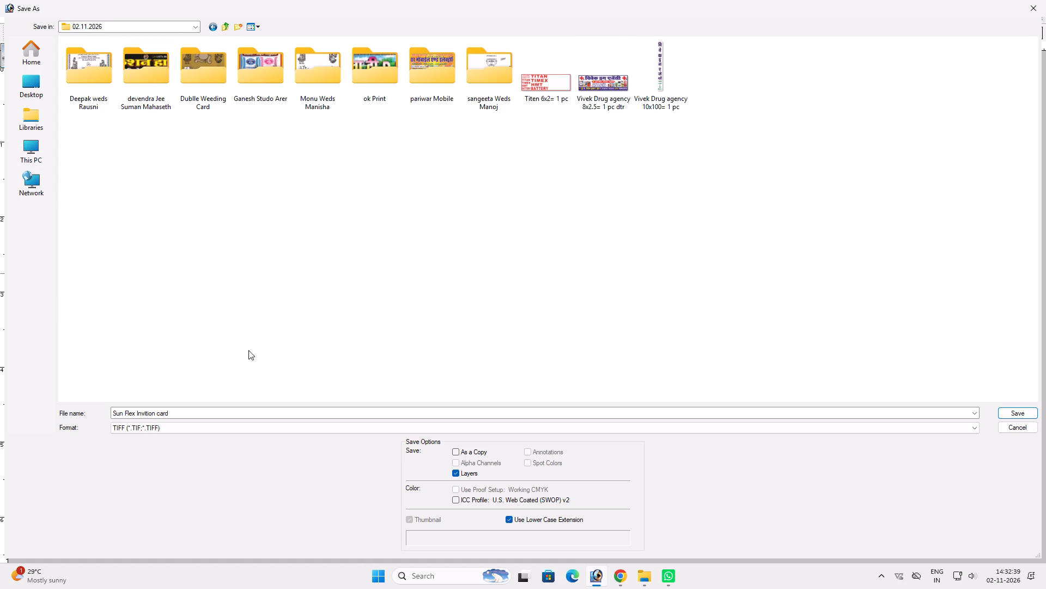
left_click(213, 412)
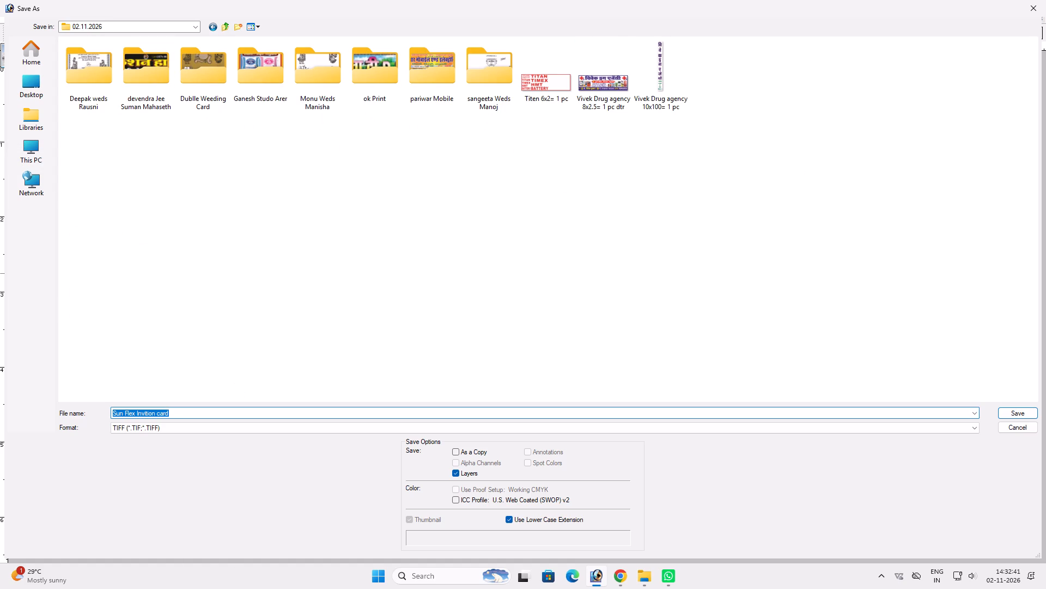
type("Coll")
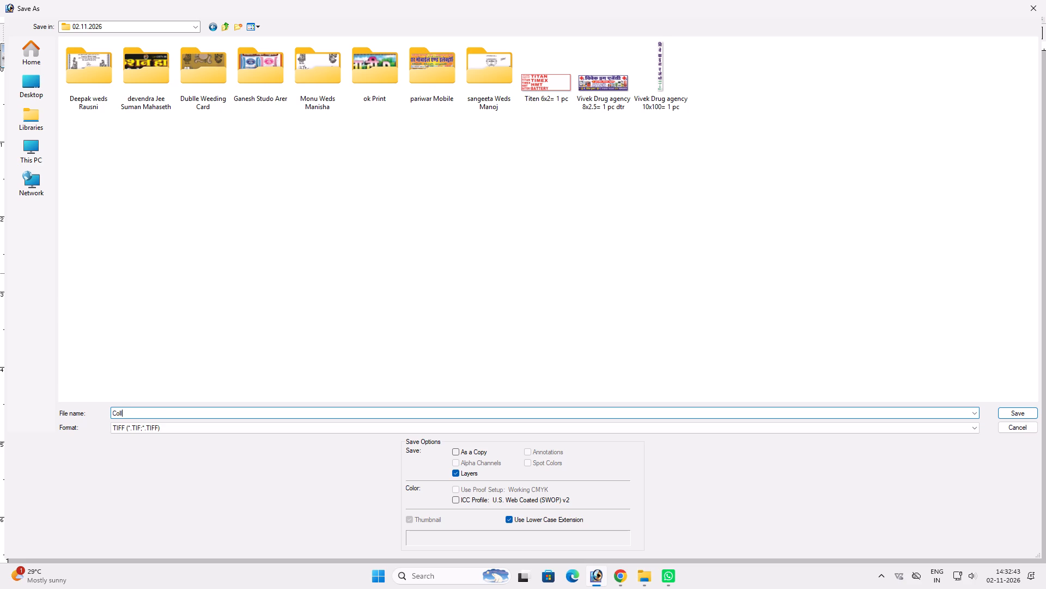
type("ing Point")
key("space")
type("invitaon card")
key("space")
type("30 pc")
key("space")
key("Return")
key("Return")
key("Return")
key("Return")
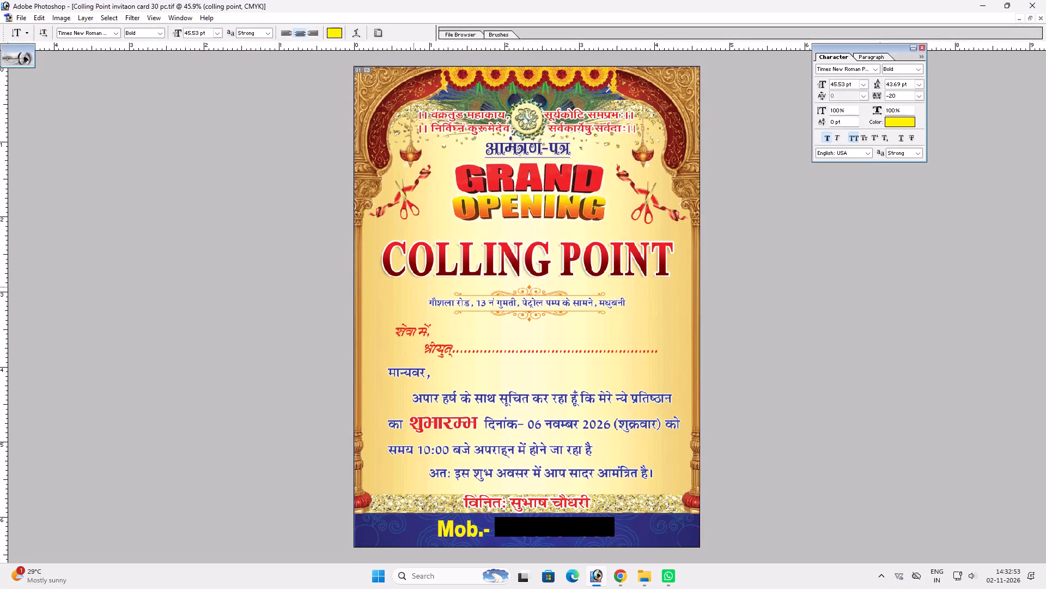
Correct the card's main heading to "COOLING POINT" and save the file.
left_click_drag(442, 275, 447, 274)
key("o")
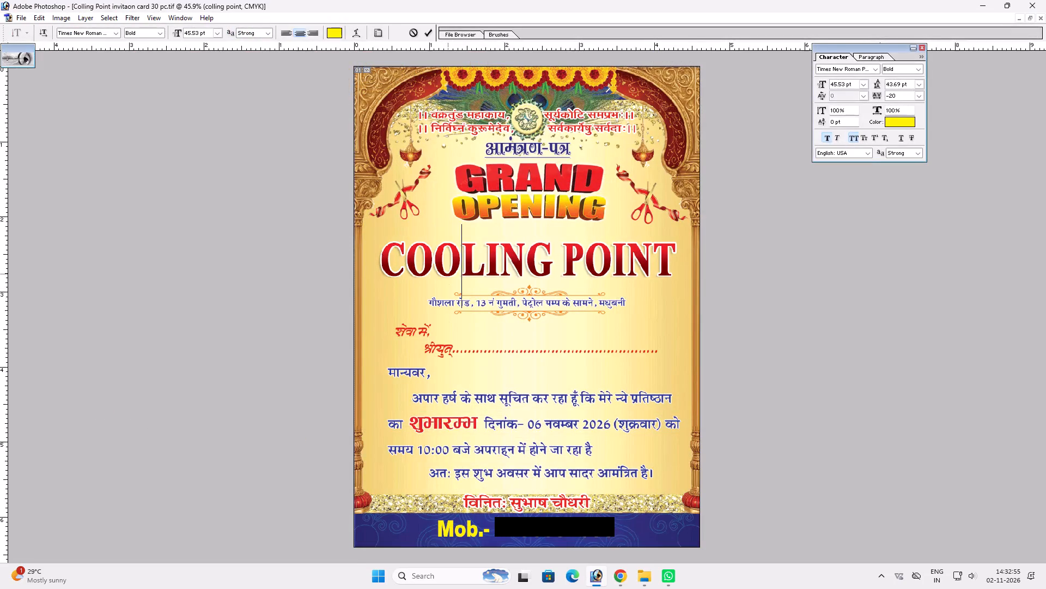
key("Return")
key("ctrl+s")
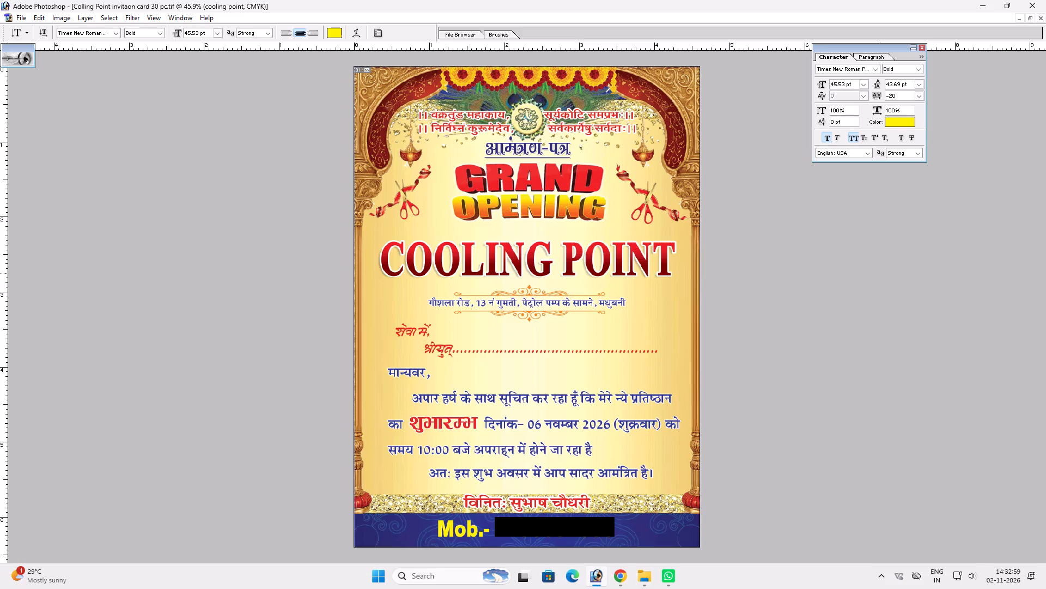
key("ctrl+s")
key("ctrl+s")
key("ctrl+s")
key("ctrl+s")
key("ctrl+s")
key("ctrl+s")
Switch to the "khad 6x3= 1pic" banner document and activate the Move tool.
key("ctrl+Tab")
key("v")
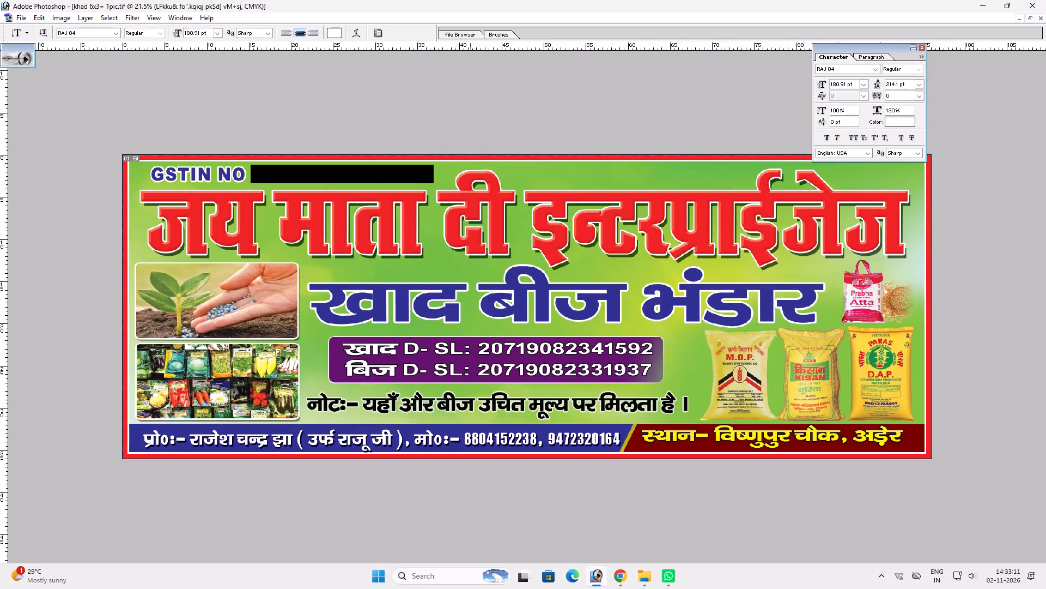
key("v")
key("v")
key("v")
key("v")
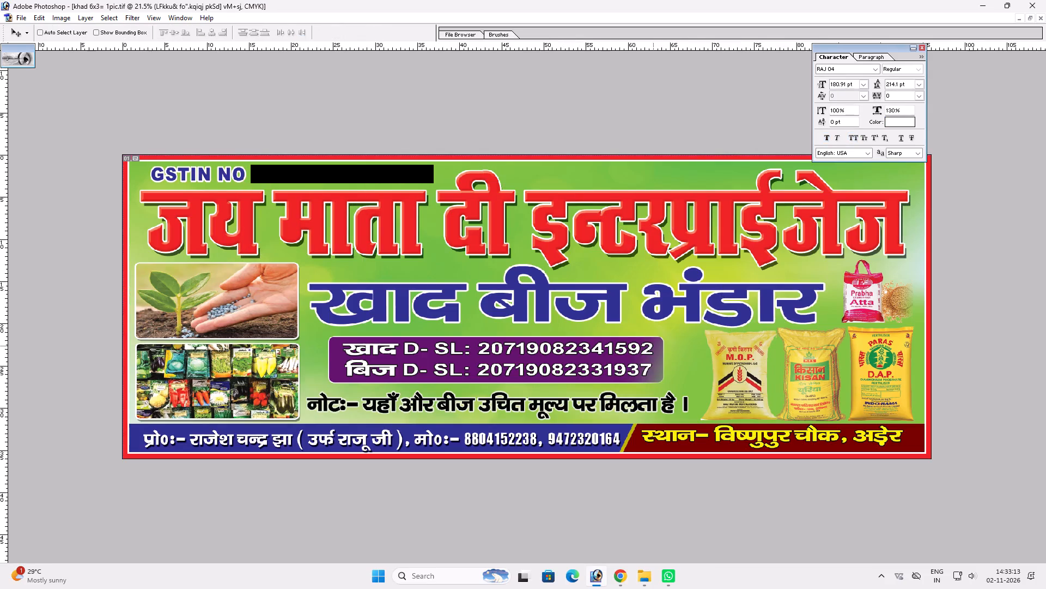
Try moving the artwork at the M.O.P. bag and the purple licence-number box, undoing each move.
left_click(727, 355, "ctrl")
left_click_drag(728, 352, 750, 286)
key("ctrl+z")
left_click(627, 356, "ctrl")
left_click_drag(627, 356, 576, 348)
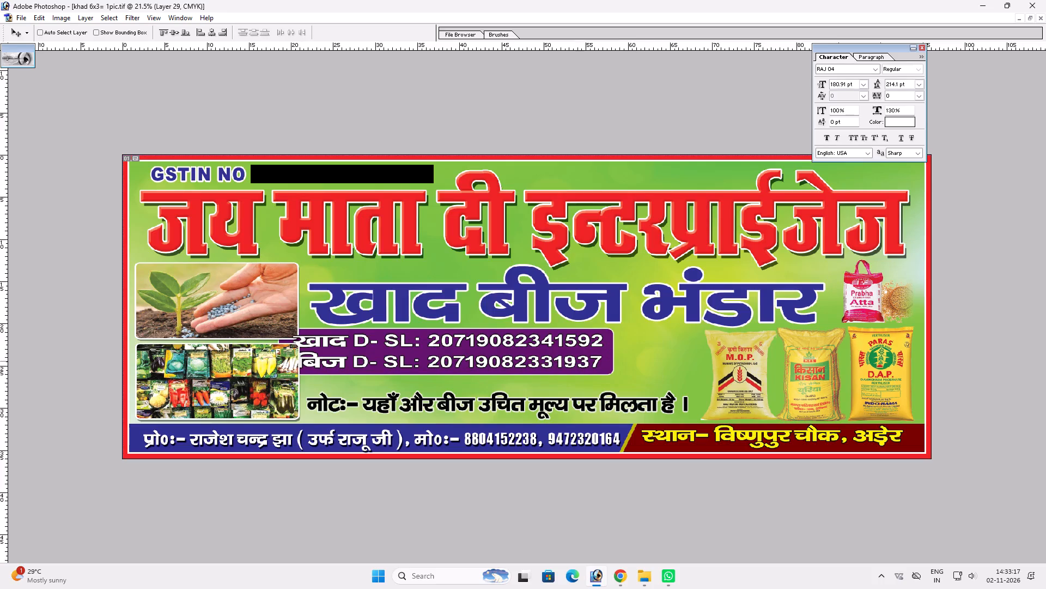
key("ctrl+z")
Shift the Layer 26 glow near the fertilizer bags, send it behind the purple licence-number box, and save the banner.
right_click(672, 357)
left_click(688, 363)
left_click_drag(689, 364, 774, 348)
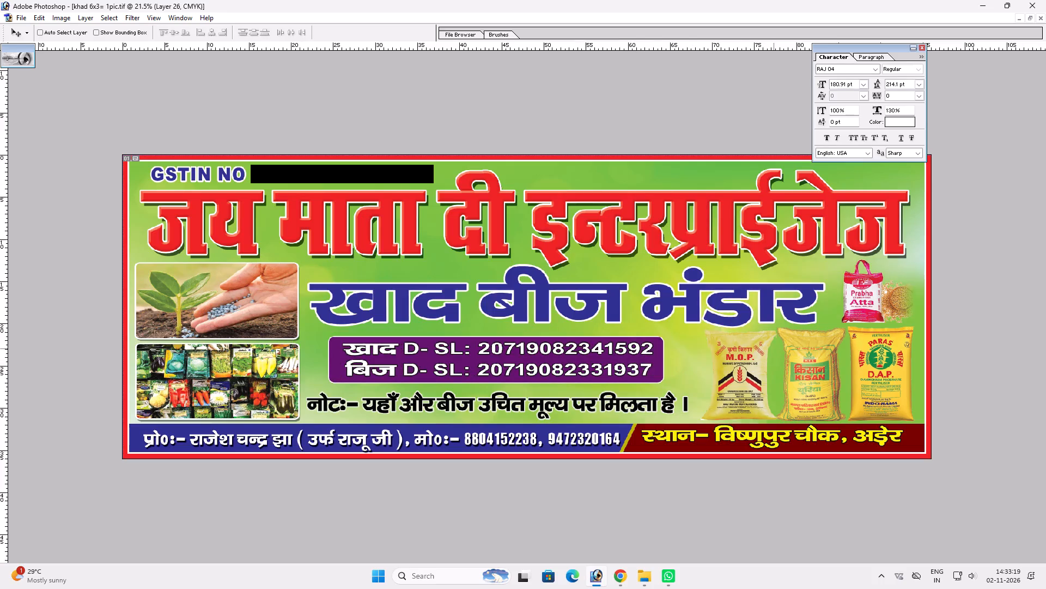
left_click_drag(774, 348, 704, 349)
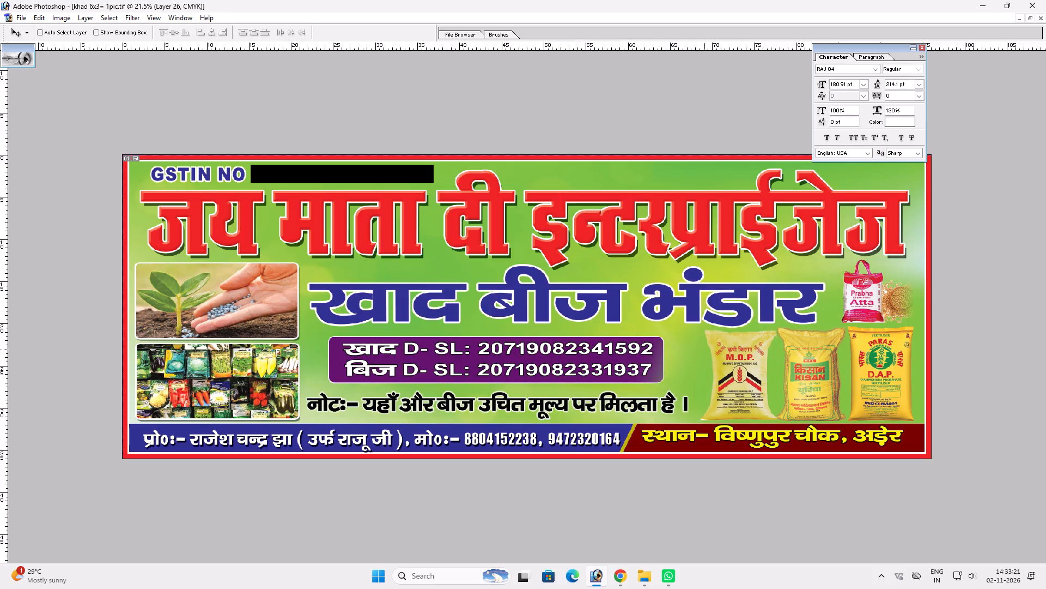
left_click_drag(704, 349, 702, 349)
key("ctrl+shift+bracketleft")
key("ctrl+bracketright")
key("ctrl+bracketright")
key("ctrl+bracketright")
key("v")
key("ctrl+bracketleft")
key("v")
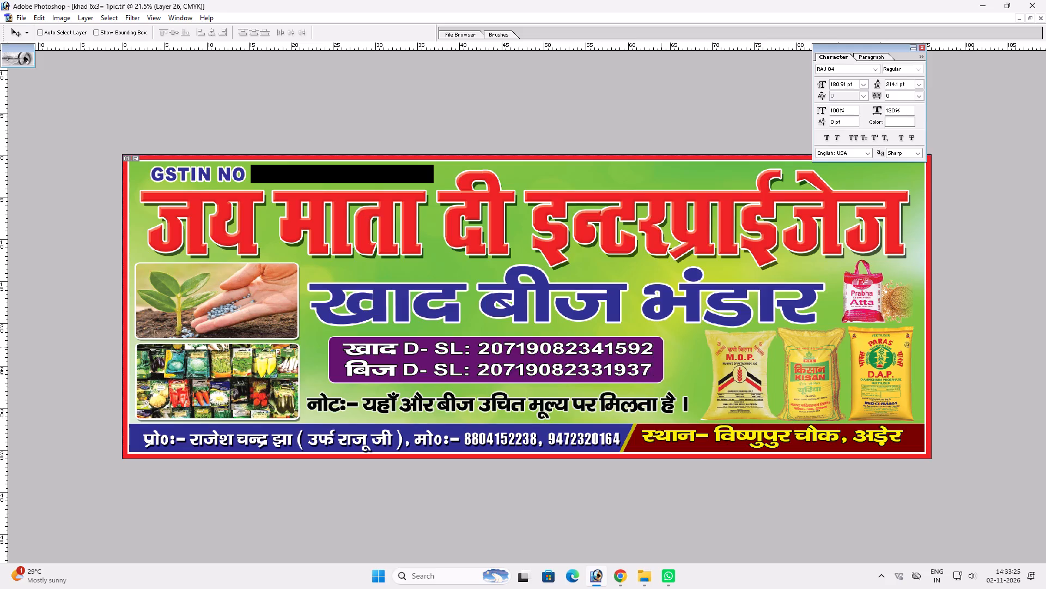
key("ctrl+s")
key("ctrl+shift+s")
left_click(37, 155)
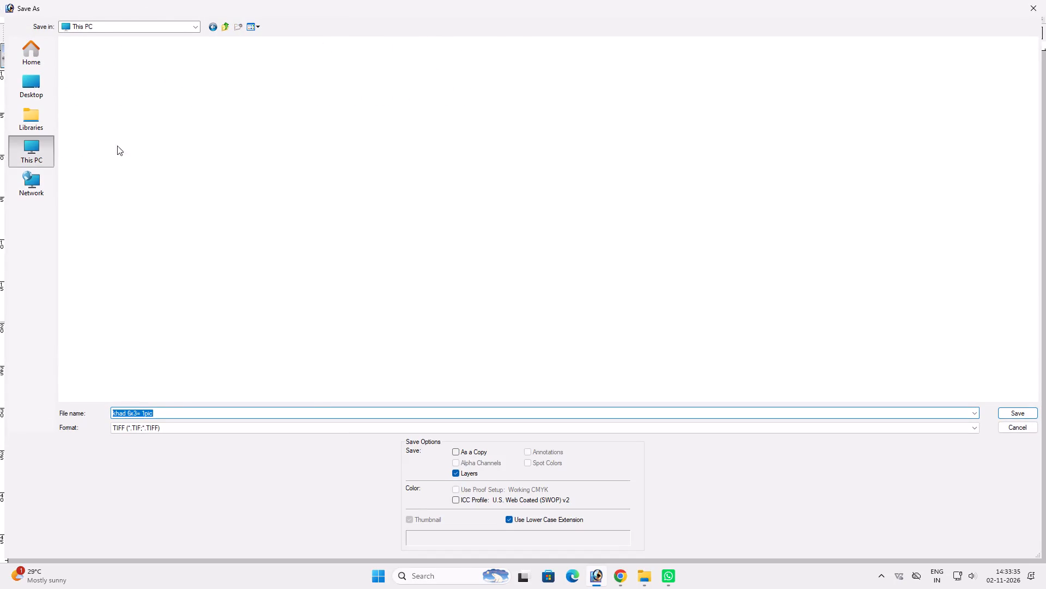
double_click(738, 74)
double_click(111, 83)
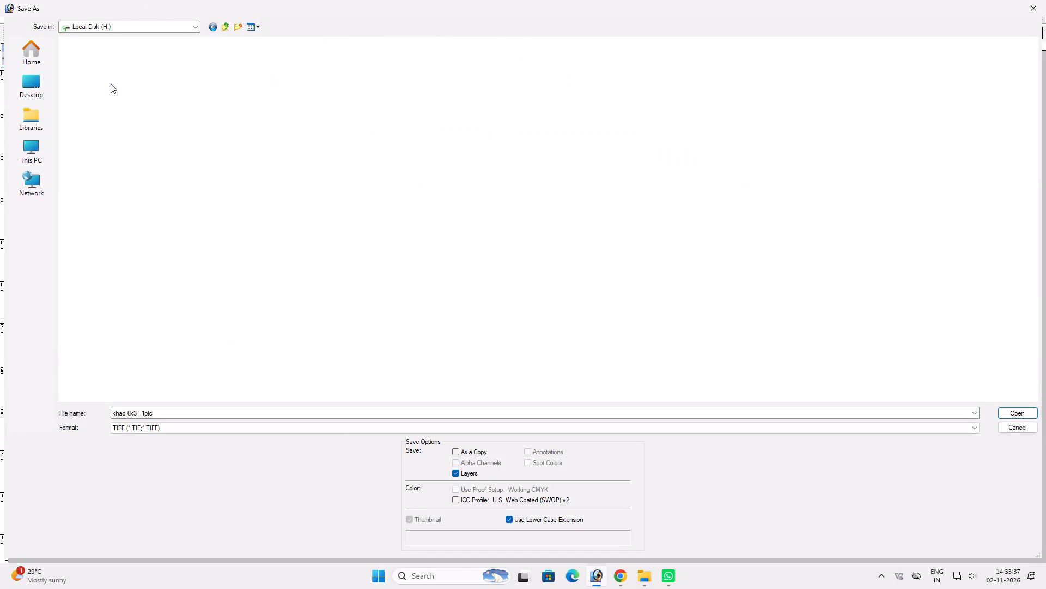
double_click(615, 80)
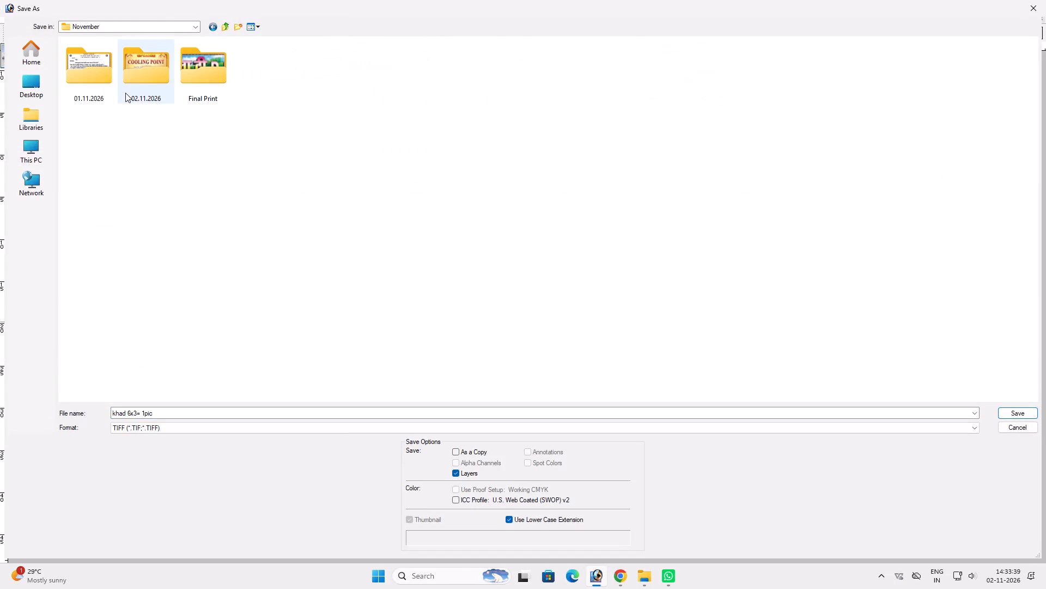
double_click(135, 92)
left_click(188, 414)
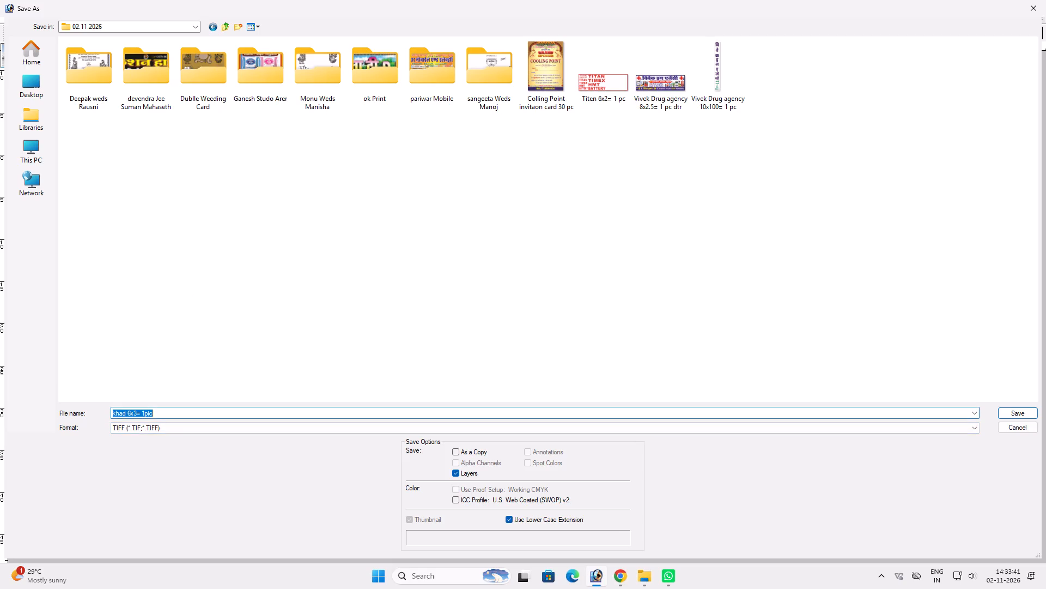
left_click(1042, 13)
Save the banner as TIFF "jay matat di EnterPrises 8x3= 1 pc Dstr" in H: > 2026 > November > 02.11.2026.
key("ctrl+shift+s")
left_click(52, 145)
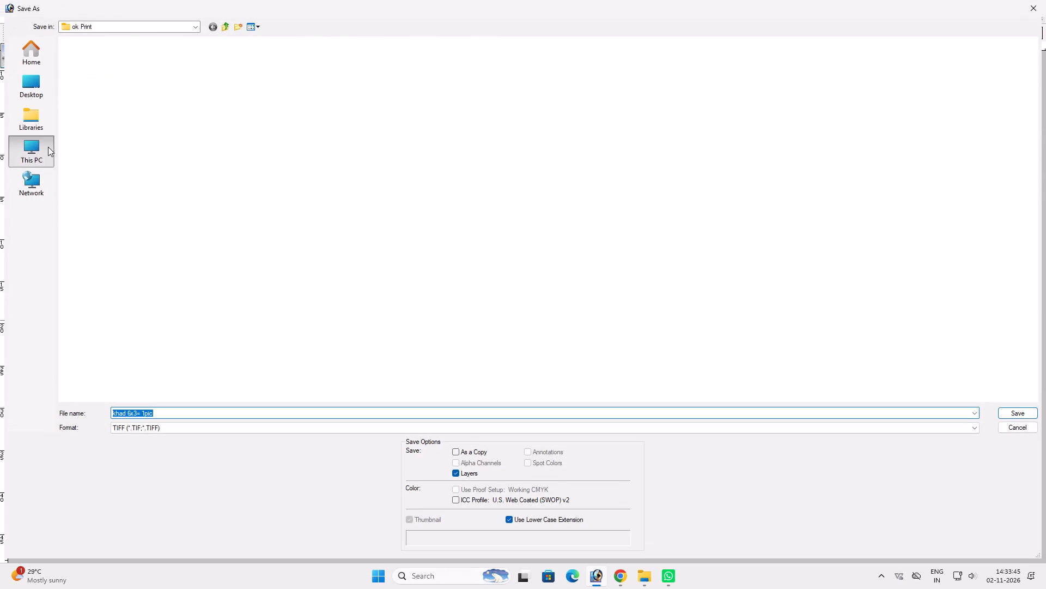
double_click(721, 61)
double_click(76, 110)
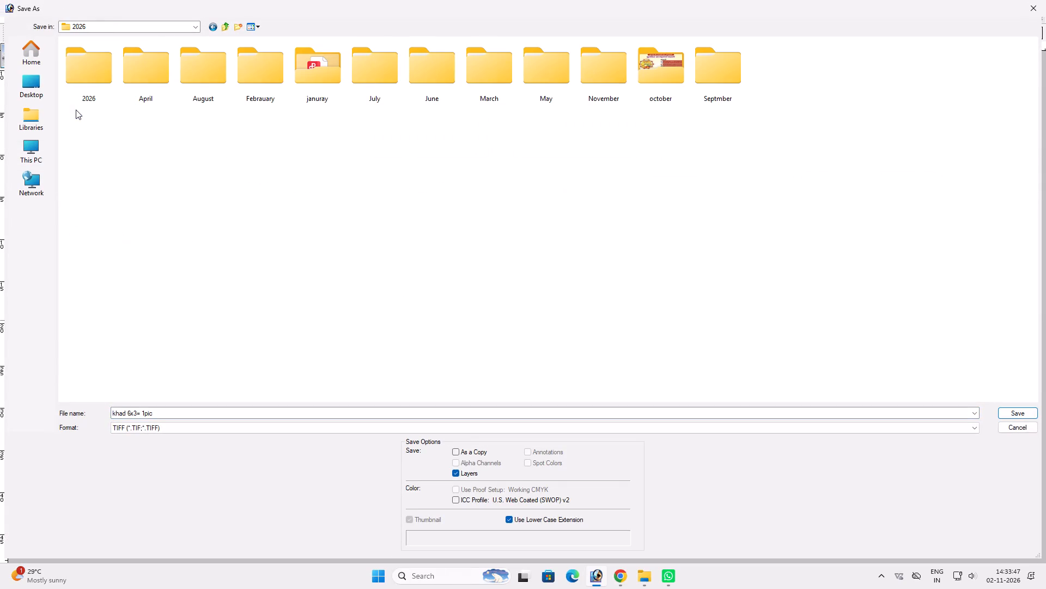
double_click(595, 81)
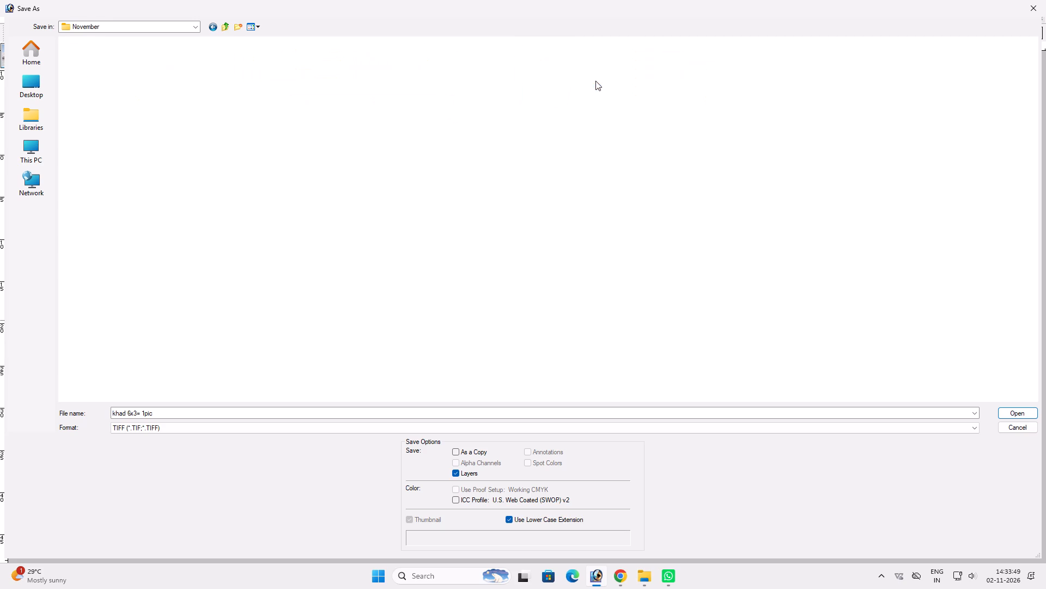
double_click(157, 71)
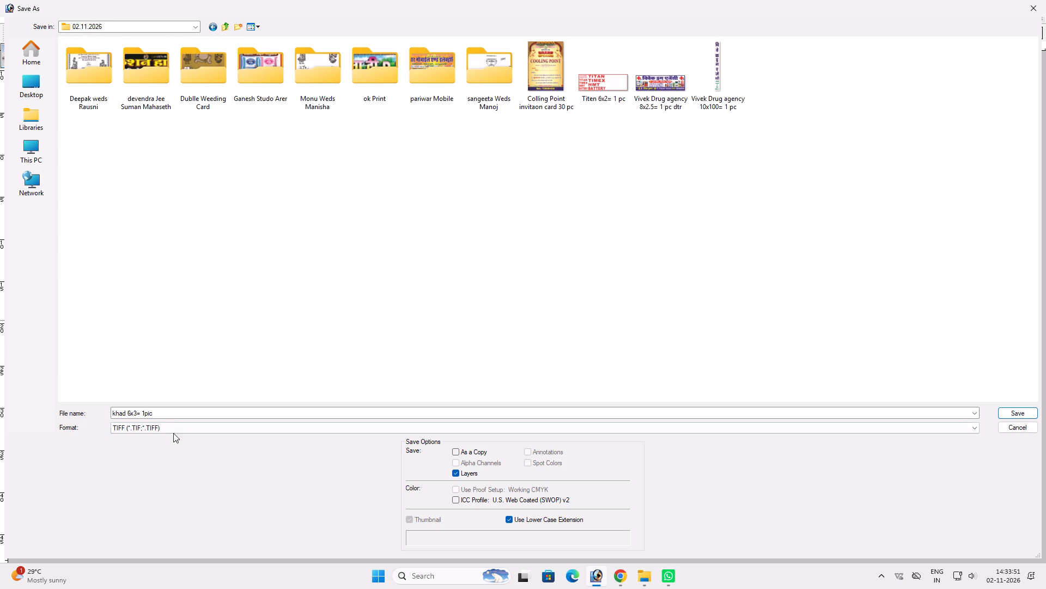
left_click(165, 414)
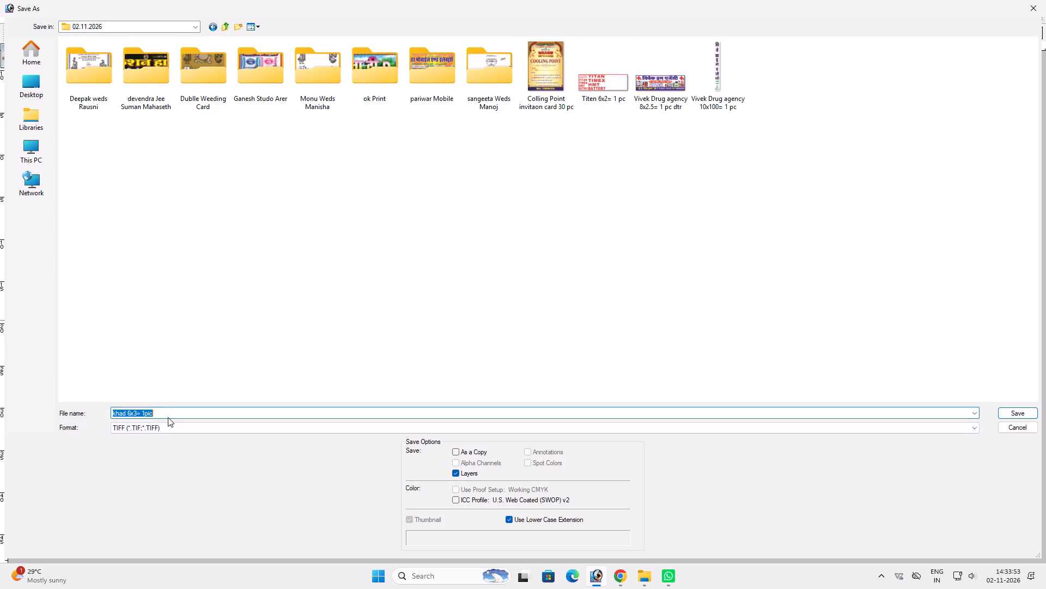
type("jay matat de")
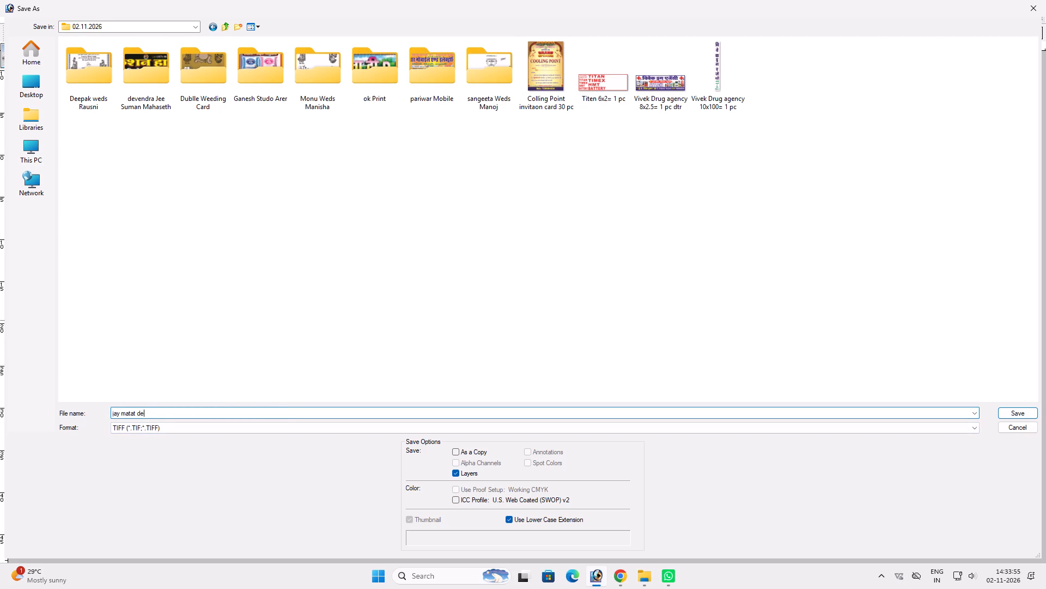
key("BackSpace")
type("i EnterPrsi")
key("BackSpace")
key("BackSpace")
type("ises")
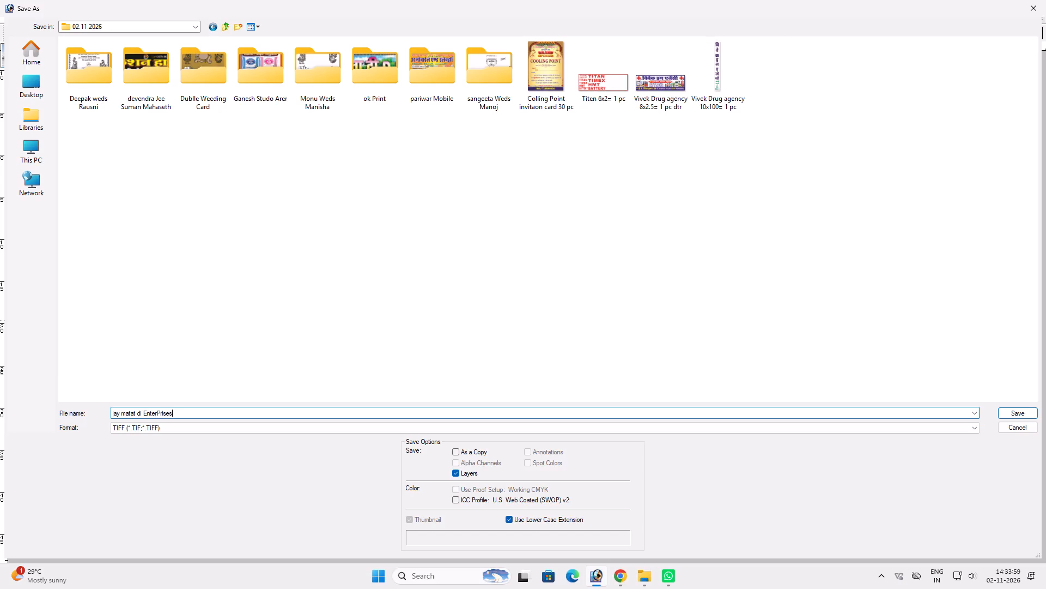
key("space")
key("x")
key("8")
key("BackSpace")
key("BackSpace")
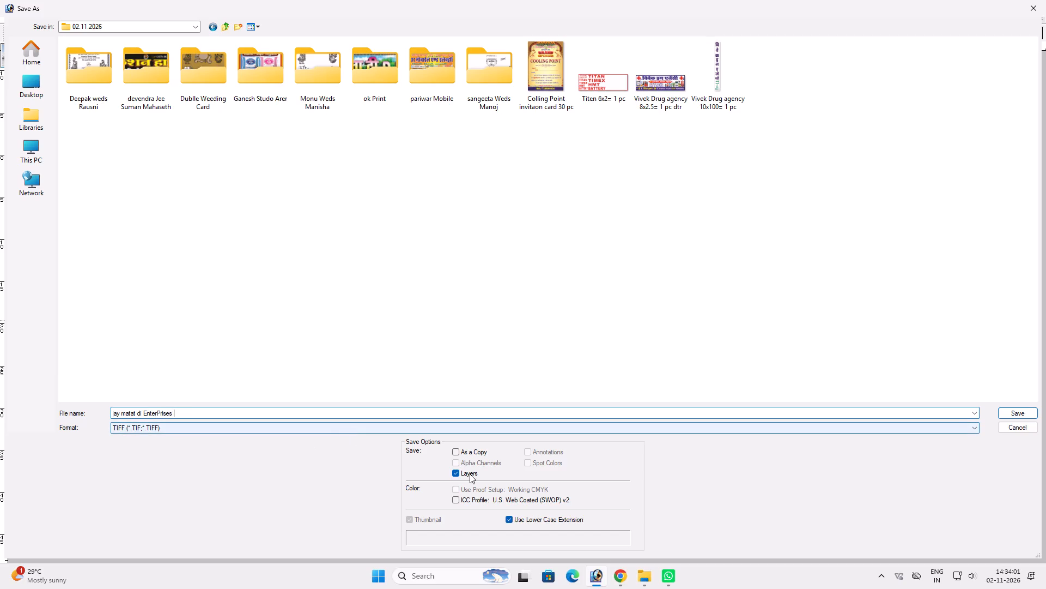
type("8x3= 1 pc Dstr")
key("space")
key("Return")
key("Return")
key("space")
key("Return")
key("space")
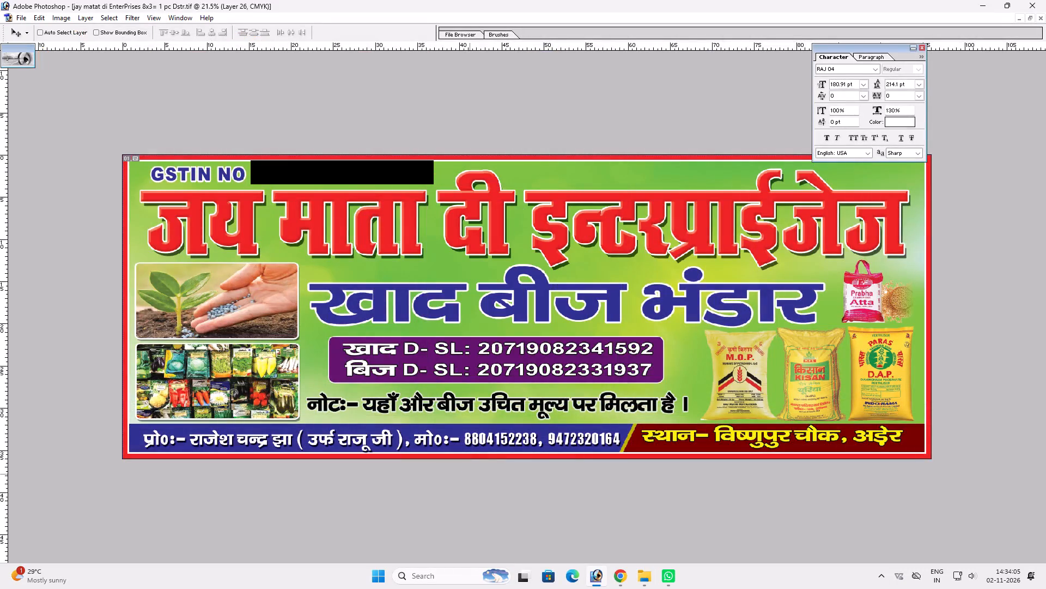
Switch back to the "Colling Point invitaon card 30 pc" document.
key("ctrl+Tab")
key("ctrl+Tab")
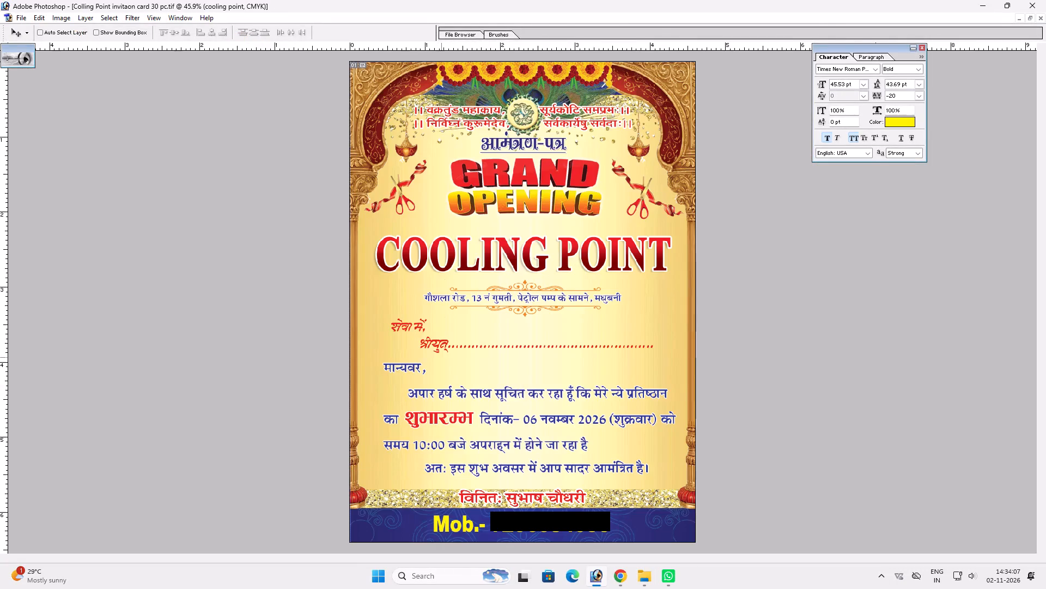
Change the card's COOLING POINT heading to read COLLING POINT, and save the card.
key("ctrl+0")
key("t")
left_click_drag(441, 272, 449, 271)
key("BackSpace")
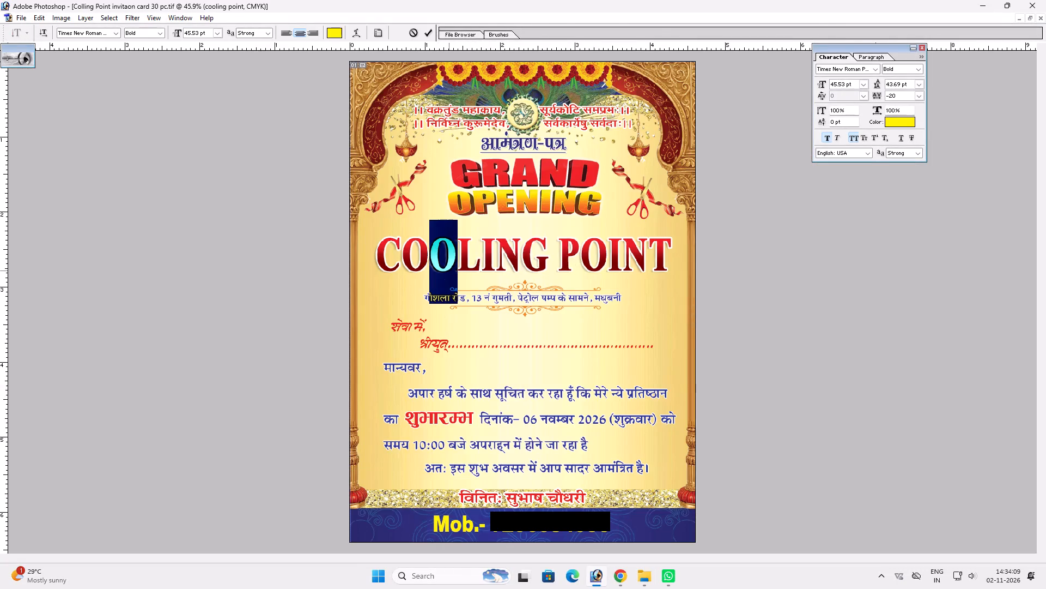
key("shift+l")
key("Return")
key("v")
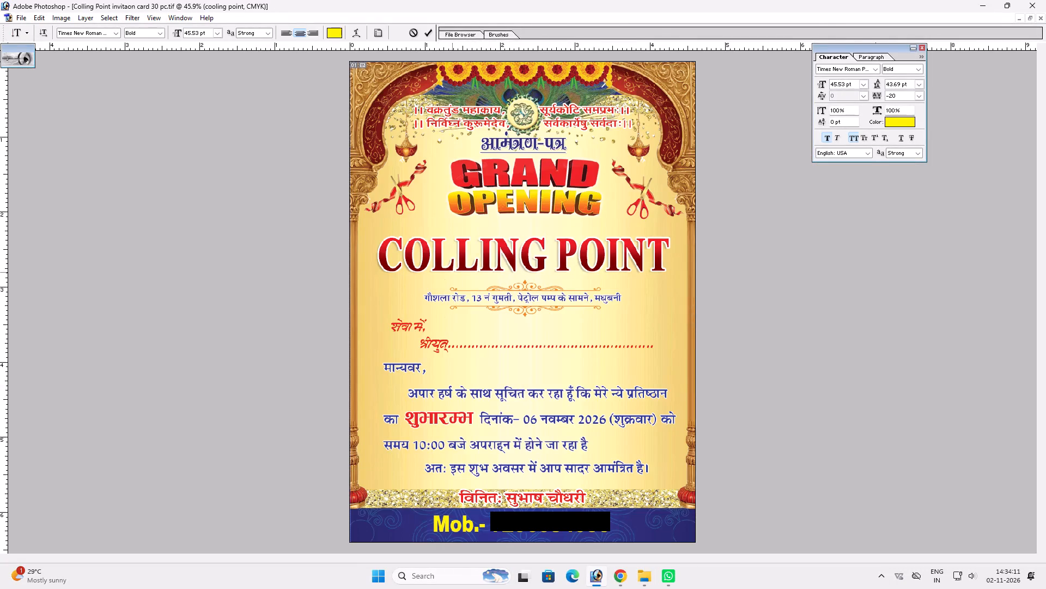
key("ctrl+s")
Stretch the COLLING POINT heading slightly wider, save the card, and shift the heading back toward the card's centre.
key("v")
key("v")
key("ctrl+t")
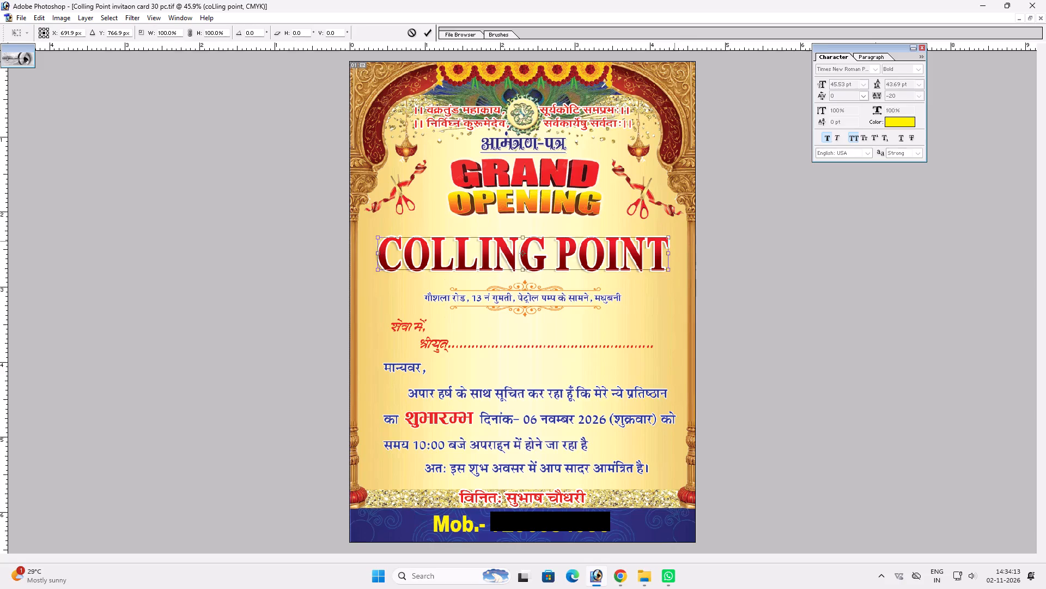
left_click_drag(669, 243, 675, 244, "shift")
key("Return")
key("v")
key("ctrl+s")
key("v")
key("v")
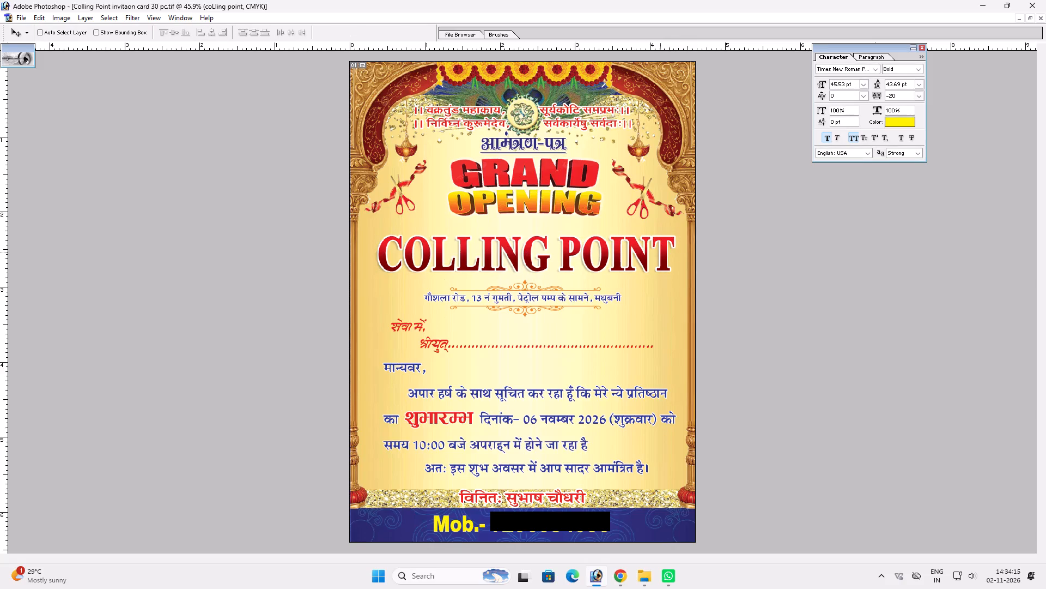
left_click(659, 253, "shift")
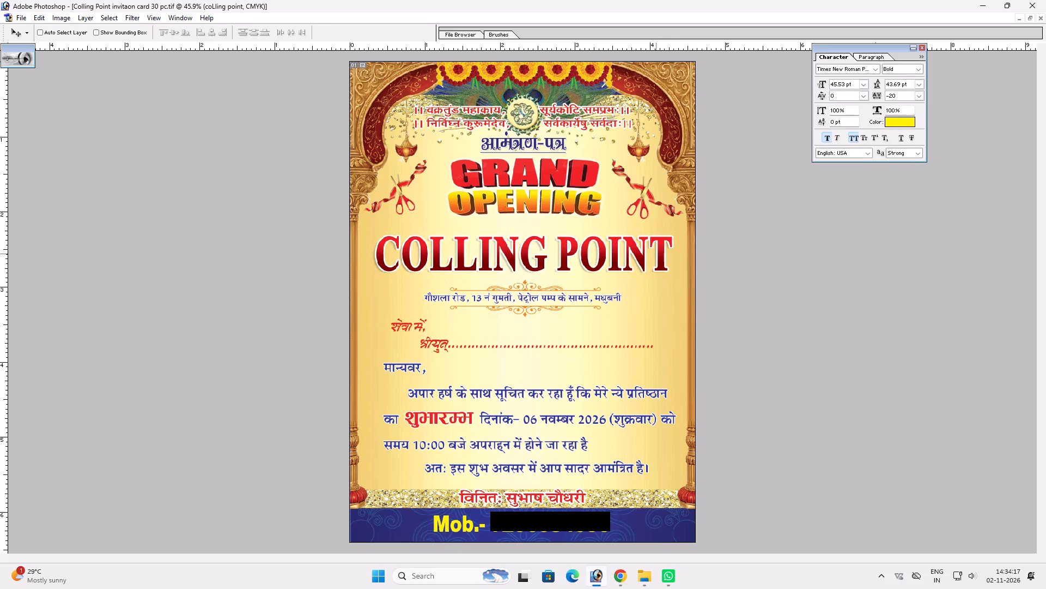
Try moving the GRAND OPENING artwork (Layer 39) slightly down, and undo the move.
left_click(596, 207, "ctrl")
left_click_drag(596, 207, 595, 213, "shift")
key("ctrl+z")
Save and close the "Colling Point invitaon card 30 pc" document.
key("ctrl+s")
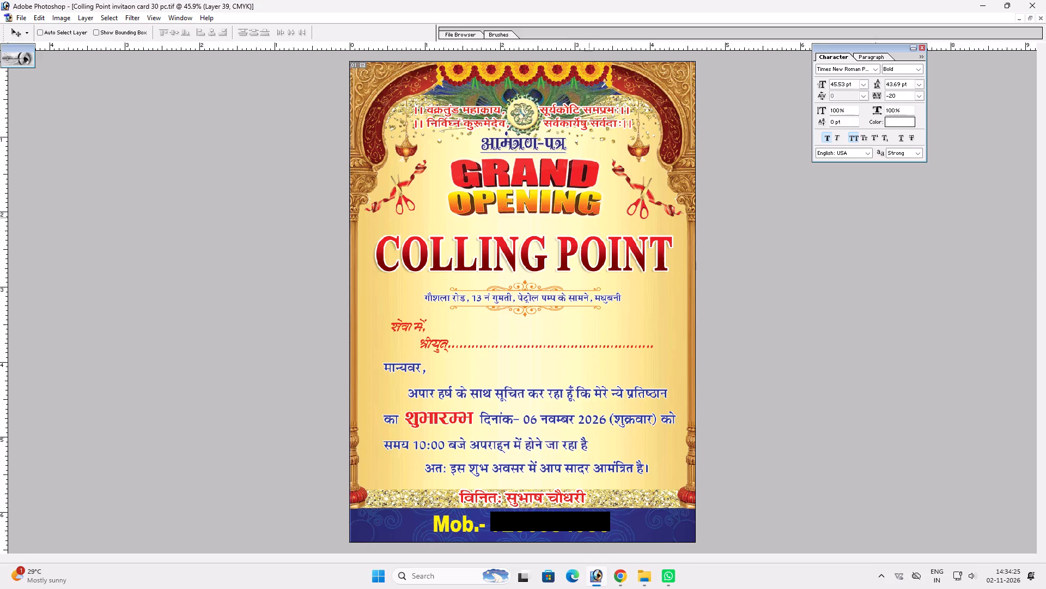
key("ctrl+s")
key("ctrl+s")
key("ctrl+w")
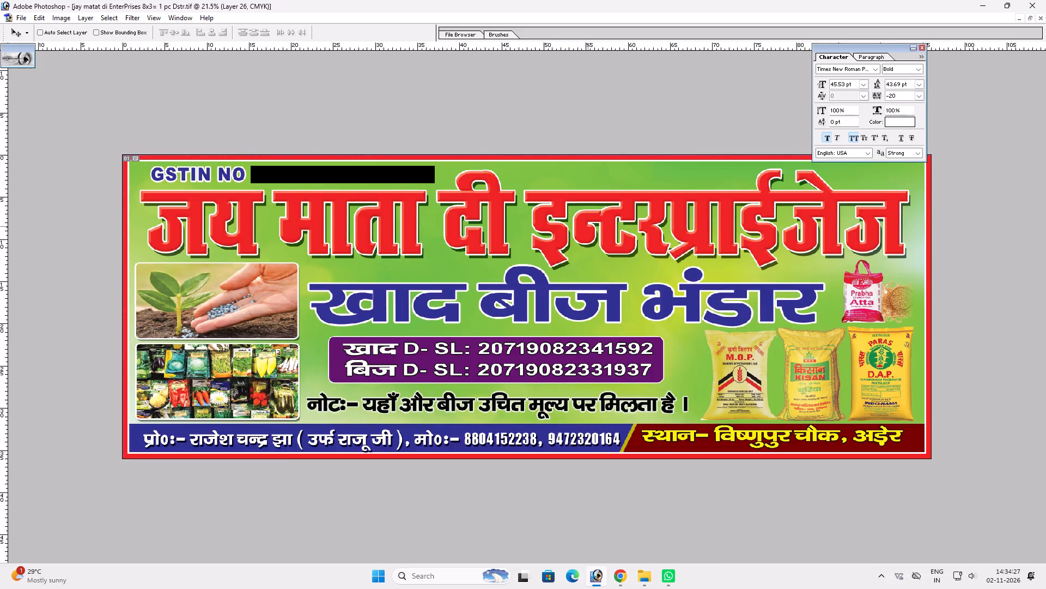
Check the Jai Mata Di Enterprises banner at closer range, save it and close it.
key("ctrl+plus")
key("ctrl+space")
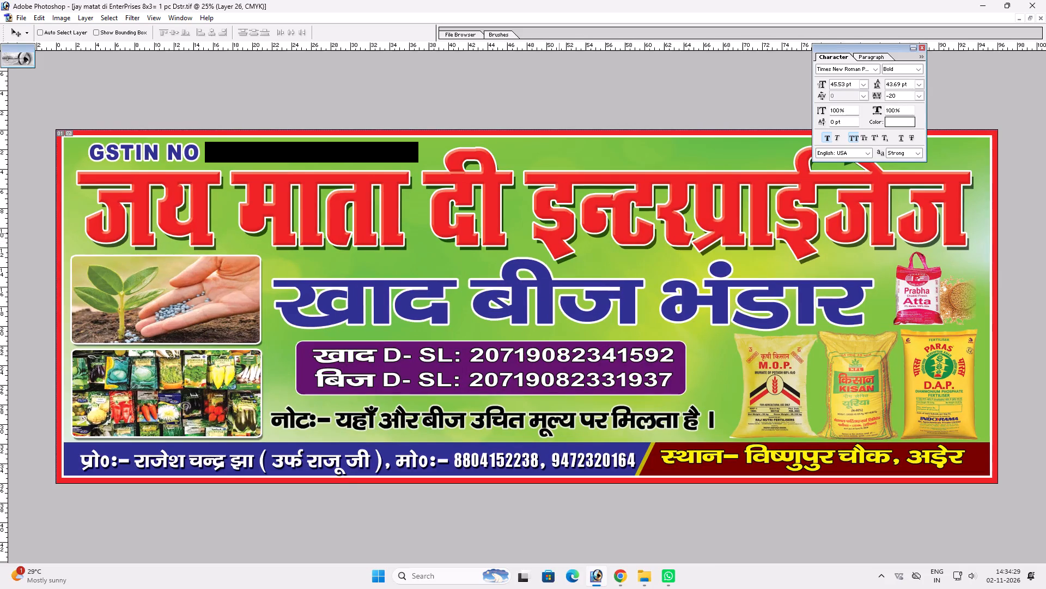
key("v")
key("v")
key("v")
scroll(507, 249, "up", 1)
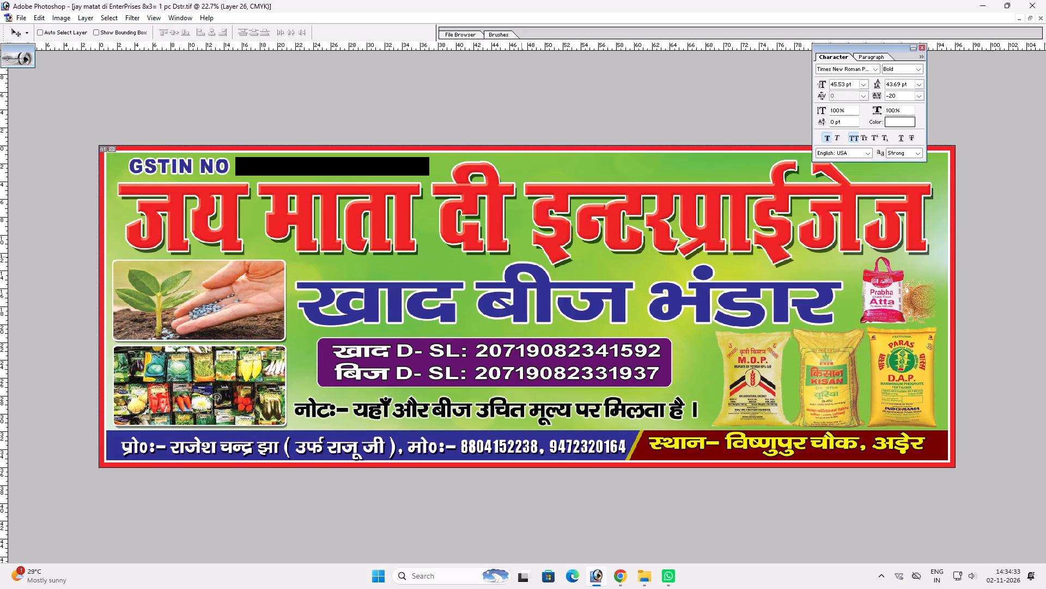
key("ctrl+s")
key("ctrl+w")
key("ctrl+w")
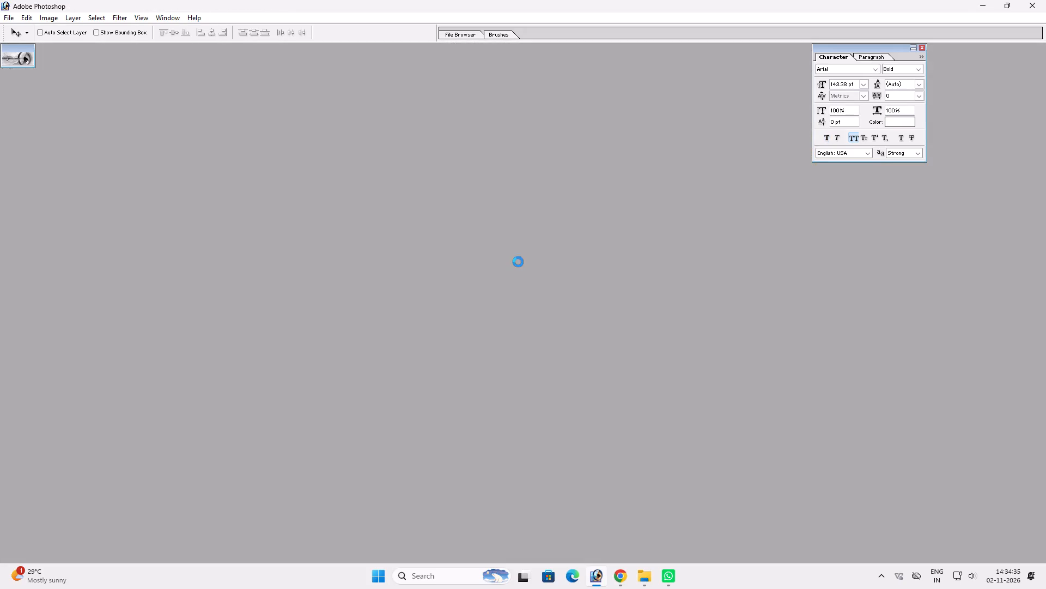
Copy the file "jay matat di EnterPrises 8x3= 1 pc Dstr" from the 02.11.2026 folder while browsing for files to open.
key("ctrl+o")
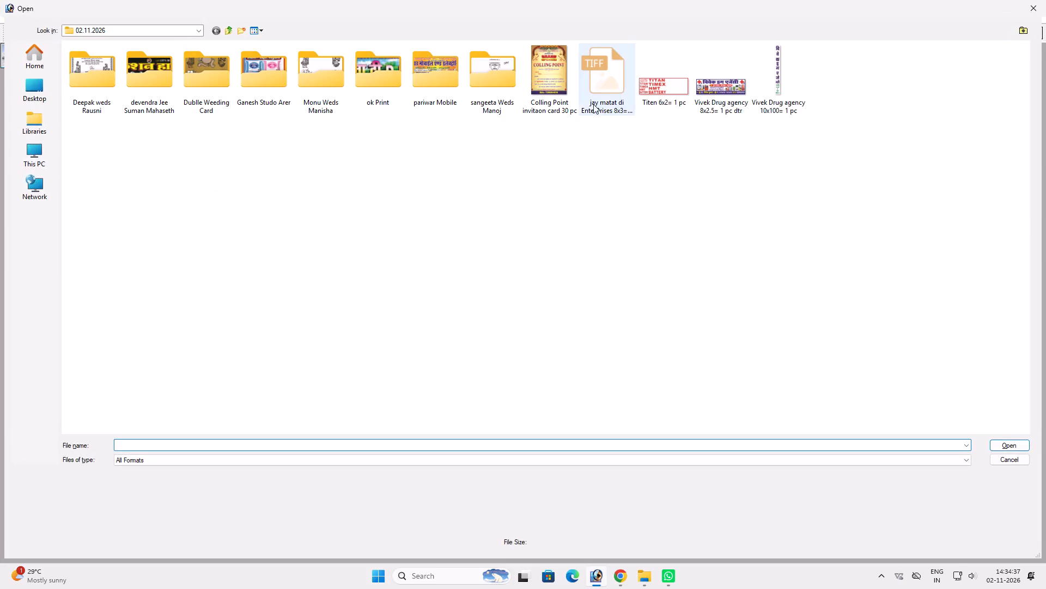
left_click(600, 91)
left_click(645, 143)
left_click(615, 87)
key("ctrl+c")
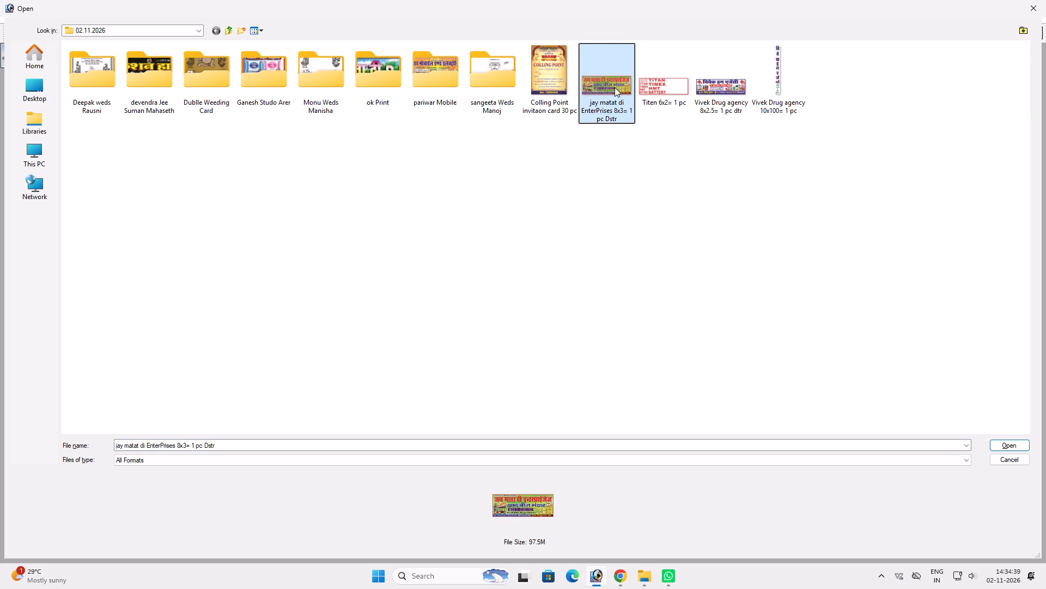
key("ctrl+c")
key("ctrl+c")
key("ctrl+c")
key("ctrl+c")
key("ctrl+c")
key("ctrl+c")
key("ctrl+c")
left_click(509, 234)
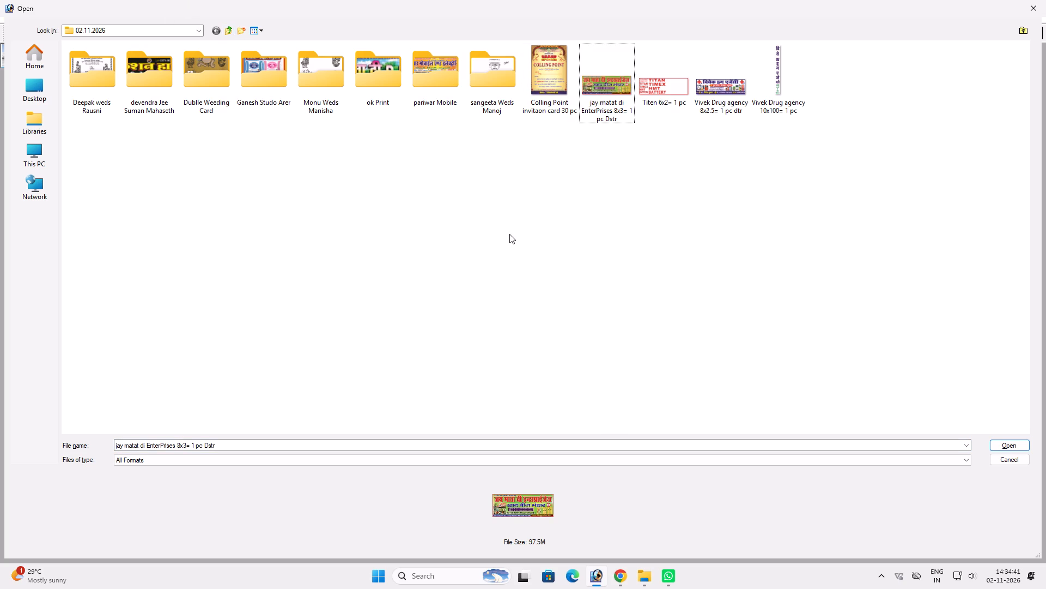
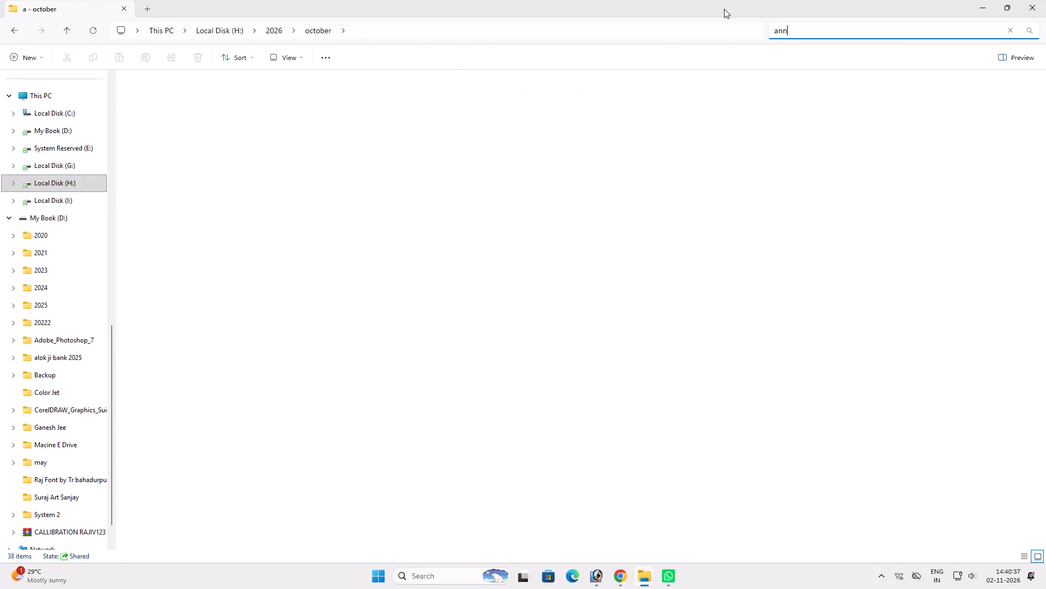
Open the picture "annparsan 6x4= 1 pc Str" from the october folder's search results in Photoshop, fitted to the full screen.
left_click(313, 53)
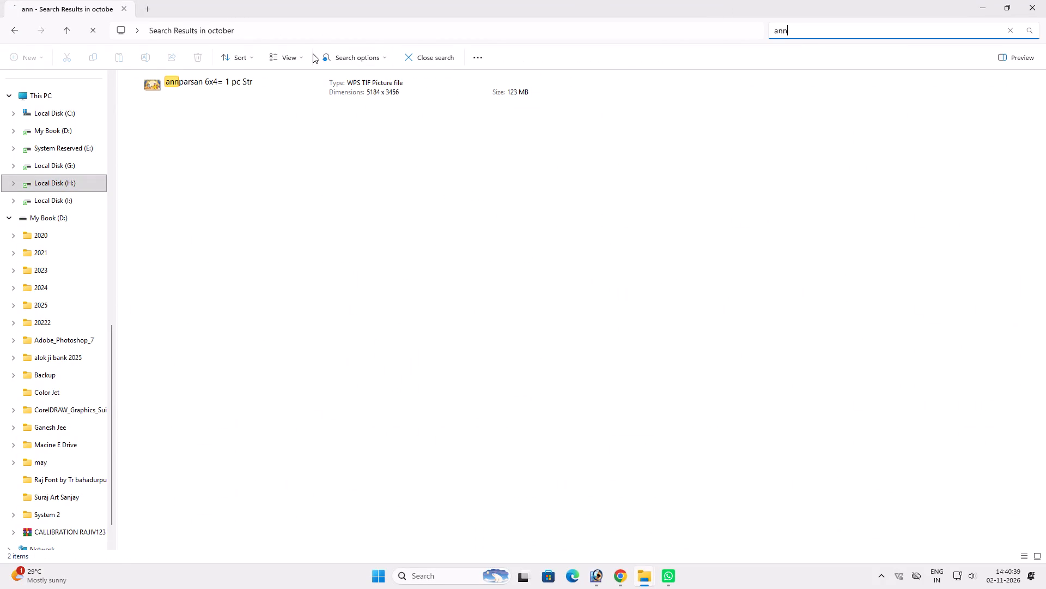
left_click(304, 55)
left_click_drag(315, 91, 315, 98)
left_click(315, 98)
left_click(170, 112)
left_click_drag(160, 105, 187, 193)
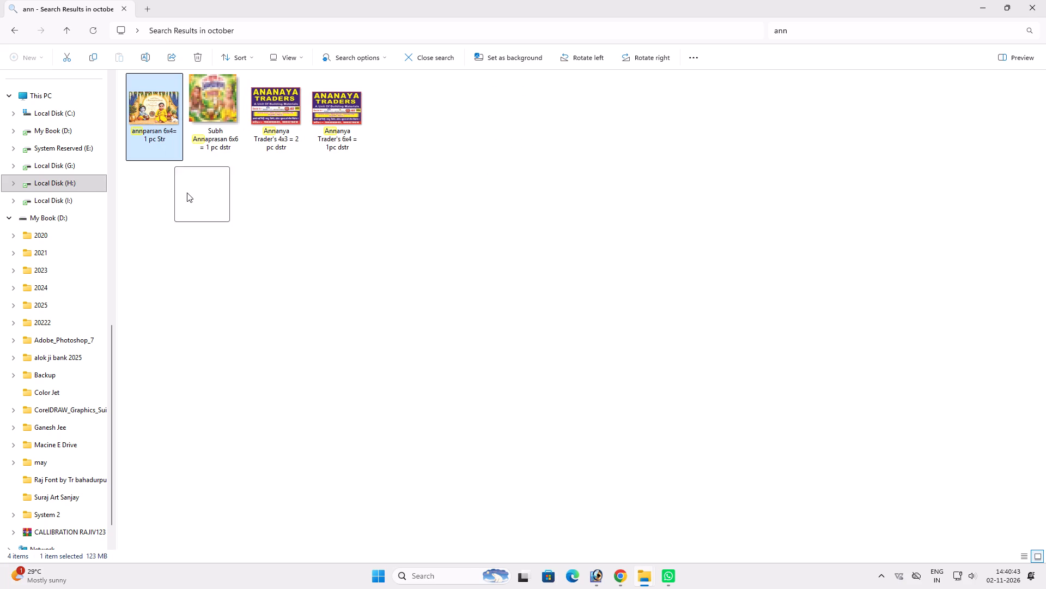
left_click_drag(187, 193, 538, 296)
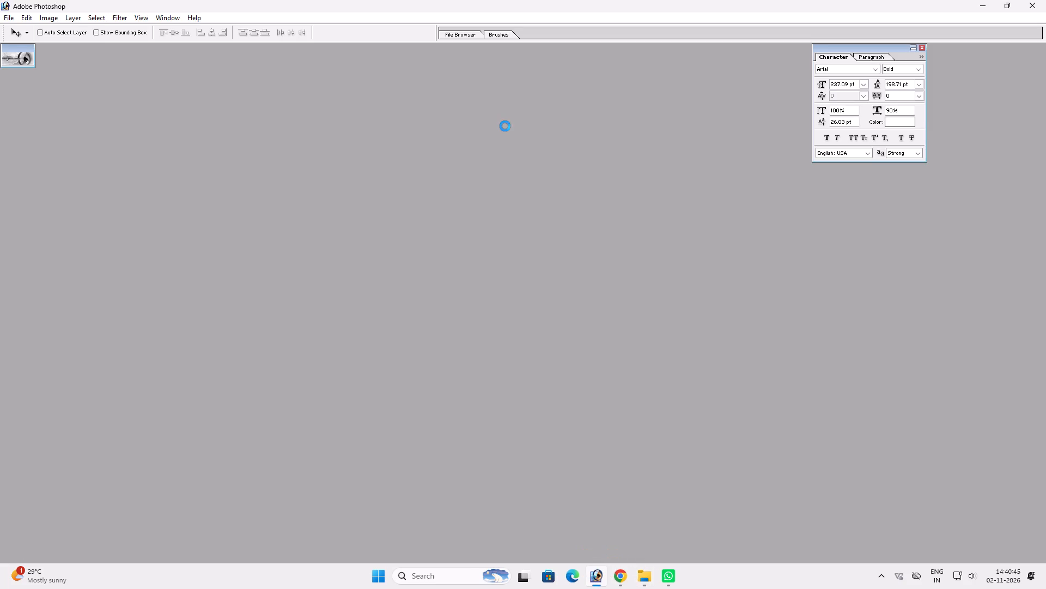
key("f")
key("ctrl+0")
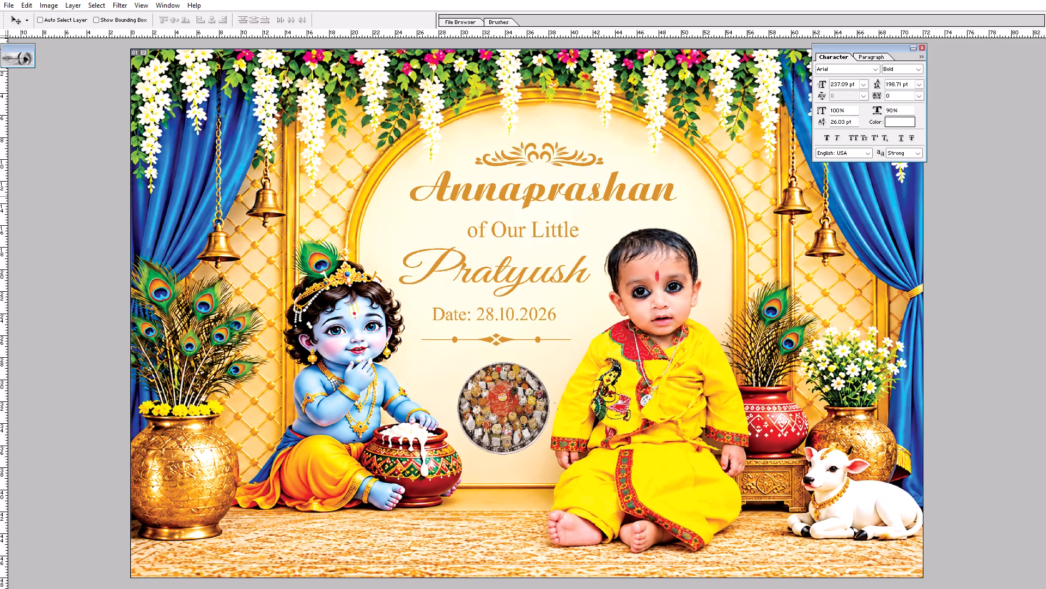
Close the Character palette and examine the whole Annaprashan banner in full-screen view.
key("v")
left_click(925, 49)
key("v")
key("v")
right_click(677, 257, "ctrl")
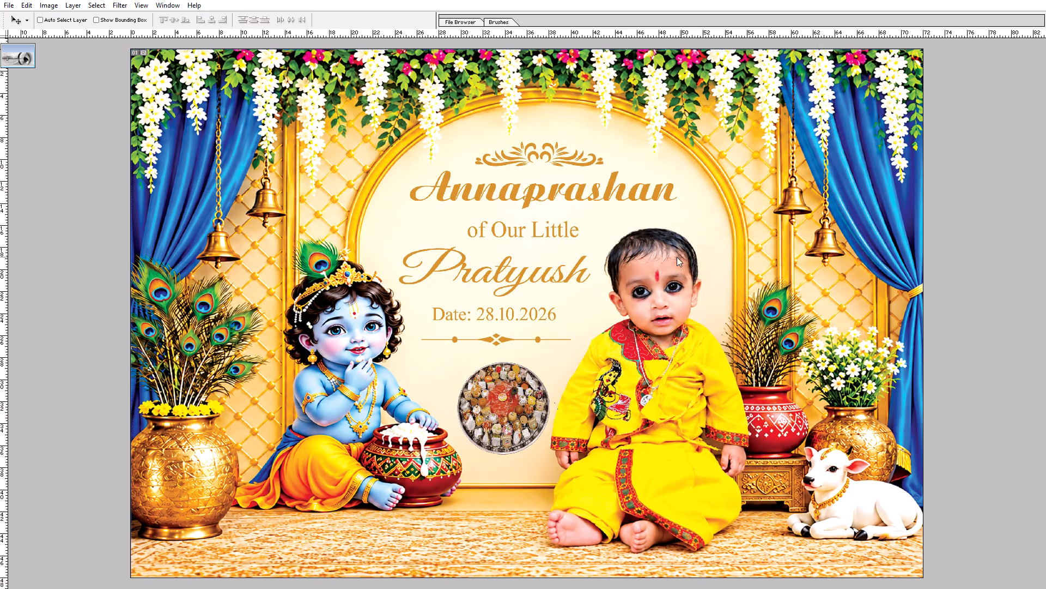
left_click(688, 260)
key("v")
key("v")
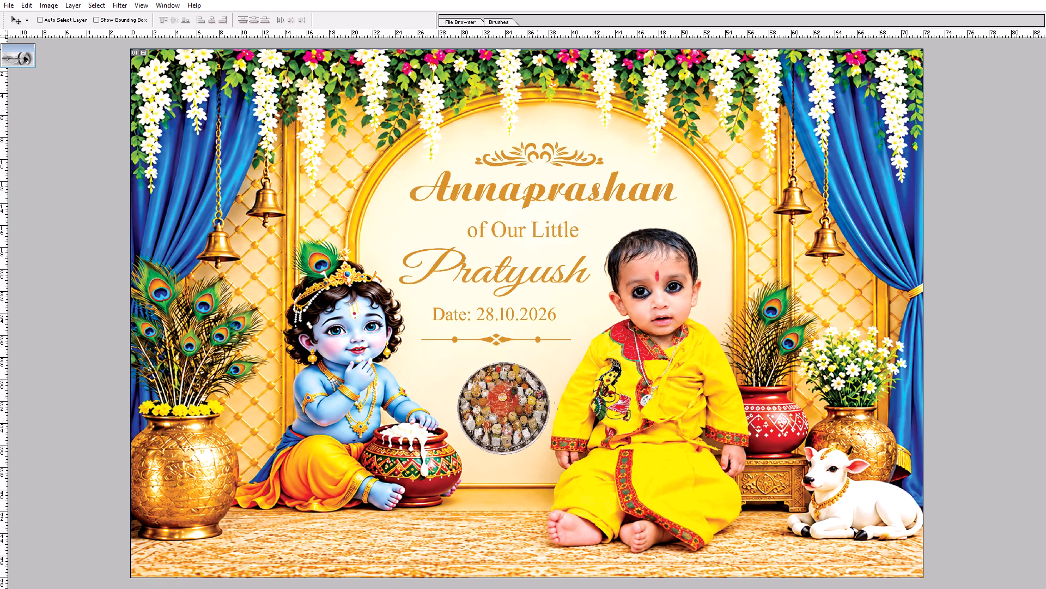
type("ff")
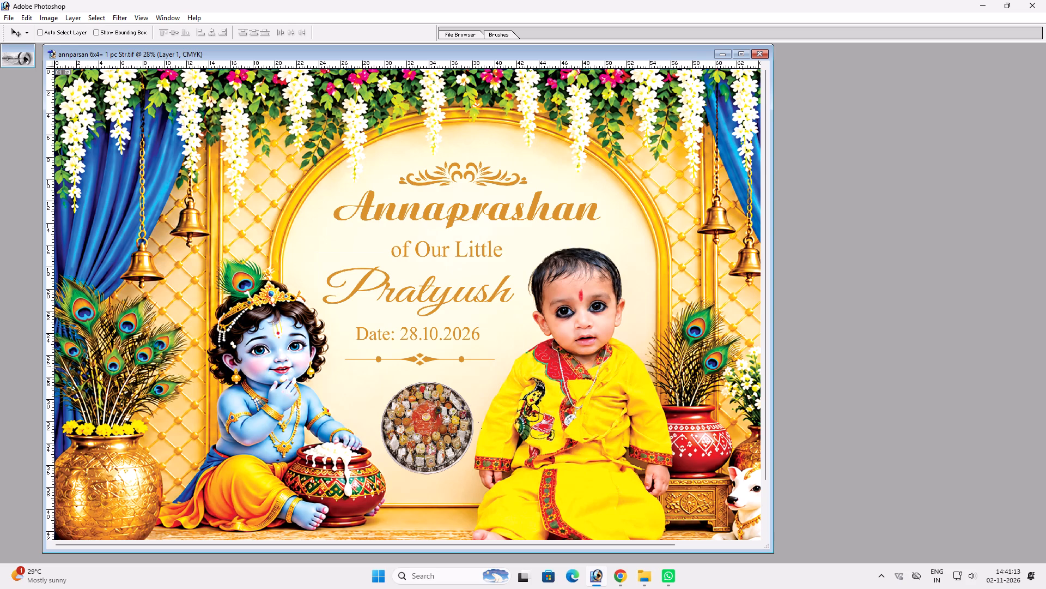
key("f")
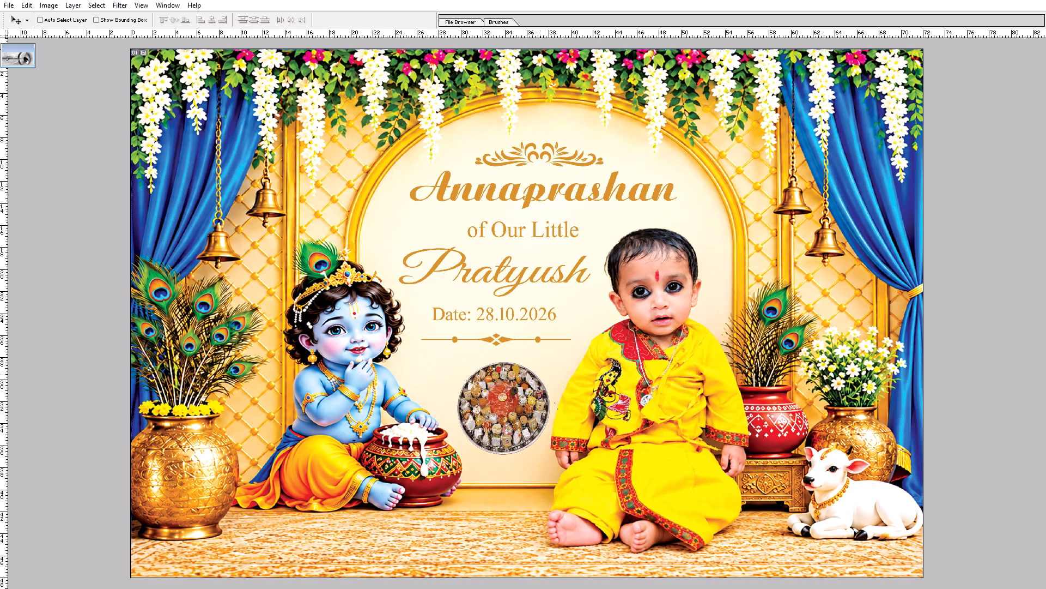
Open the file "Titen 6x2= 1 pc" from the 02.11.2026 folder and maximize its document window.
key("ctrl+o")
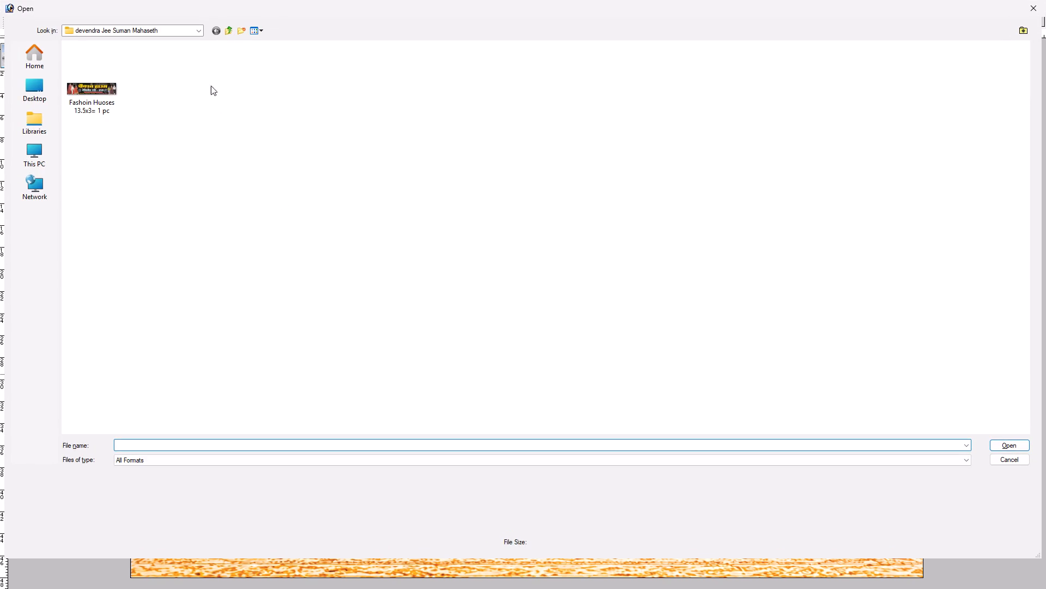
left_click(229, 31)
left_click(686, 97)
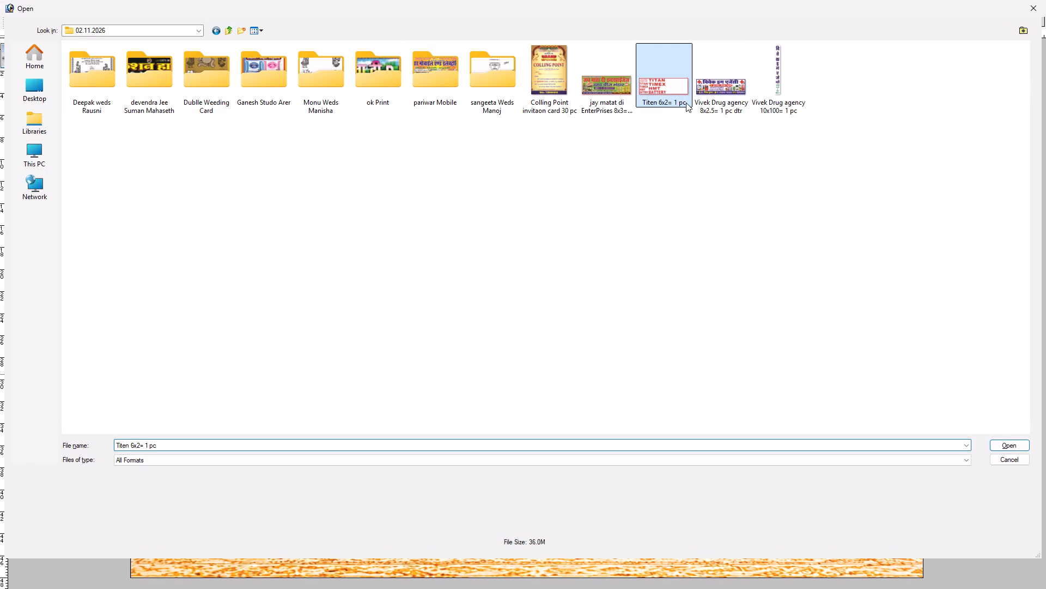
key("Return")
double_click(303, 62)
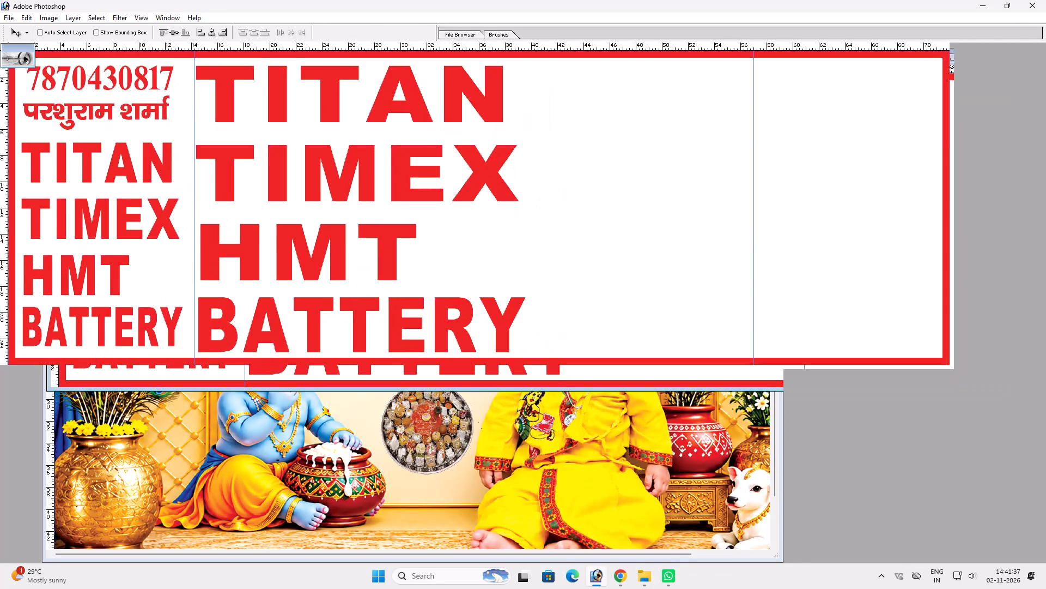
Move the large TITAN, TIMEX, HMT, BATTERY text slightly to the right, away from the first vertical guide.
key("v")
left_click(381, 202, "ctrl")
left_click_drag(380, 202, 392, 200, "shift")
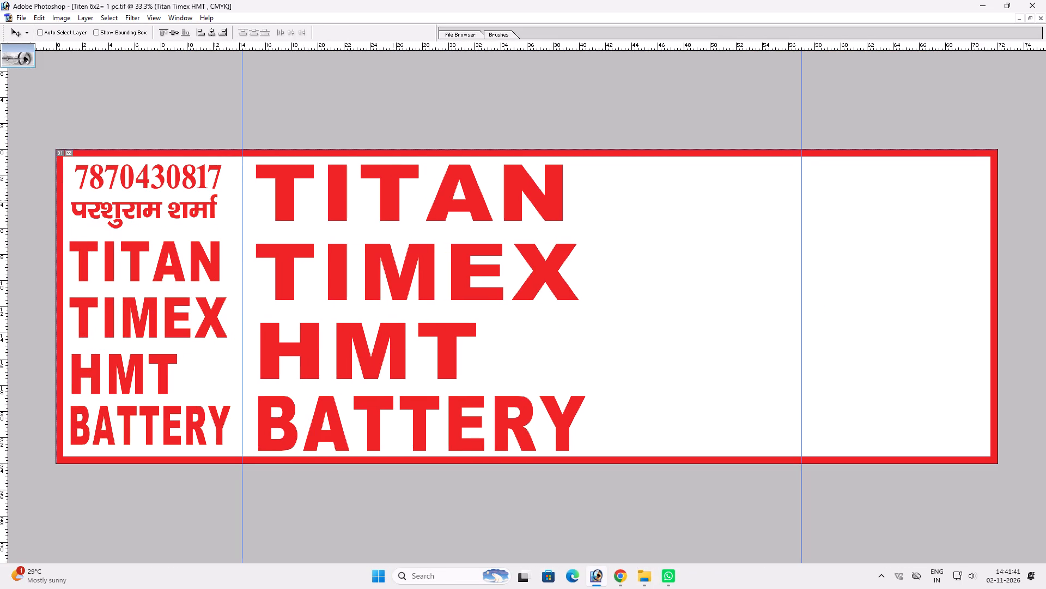
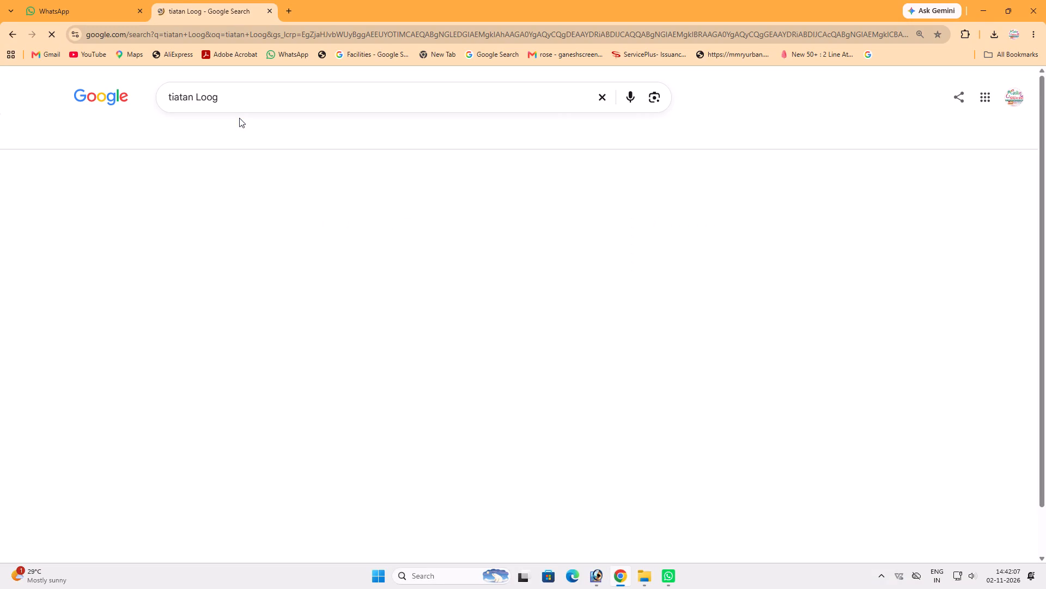
Find the red Titan emblem from Zero Creativity Learnings in the titan Logo image results and copy its image.
left_click(276, 174)
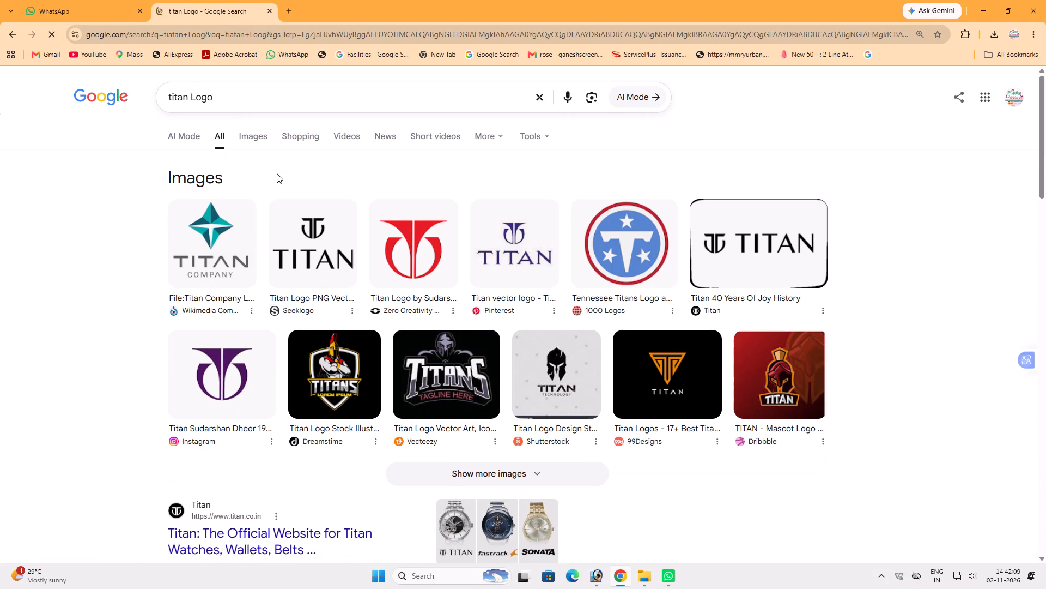
left_click(230, 220)
left_click(248, 140)
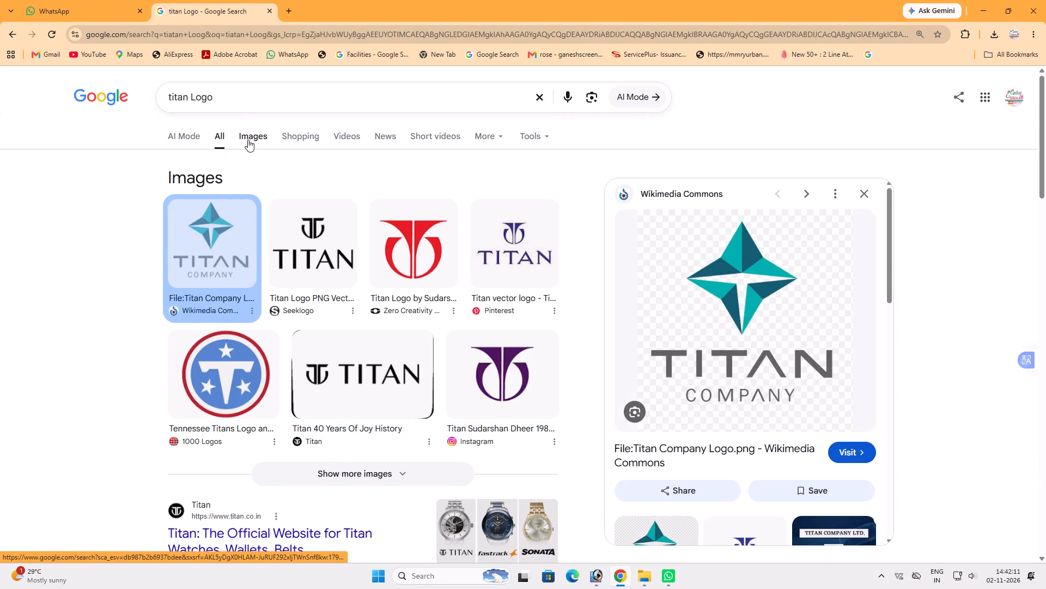
left_click(141, 257)
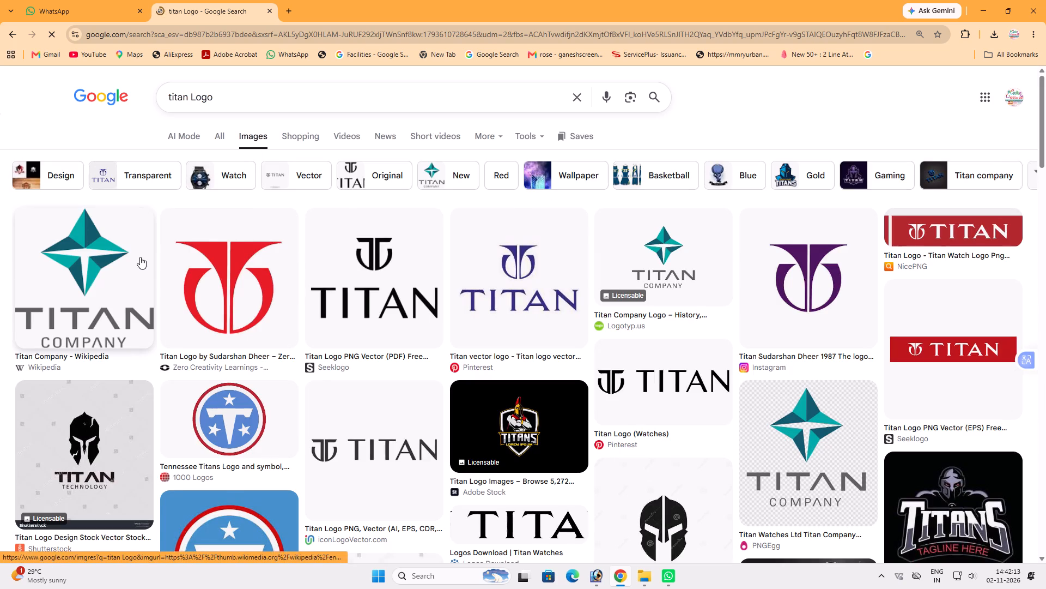
left_click(285, 262)
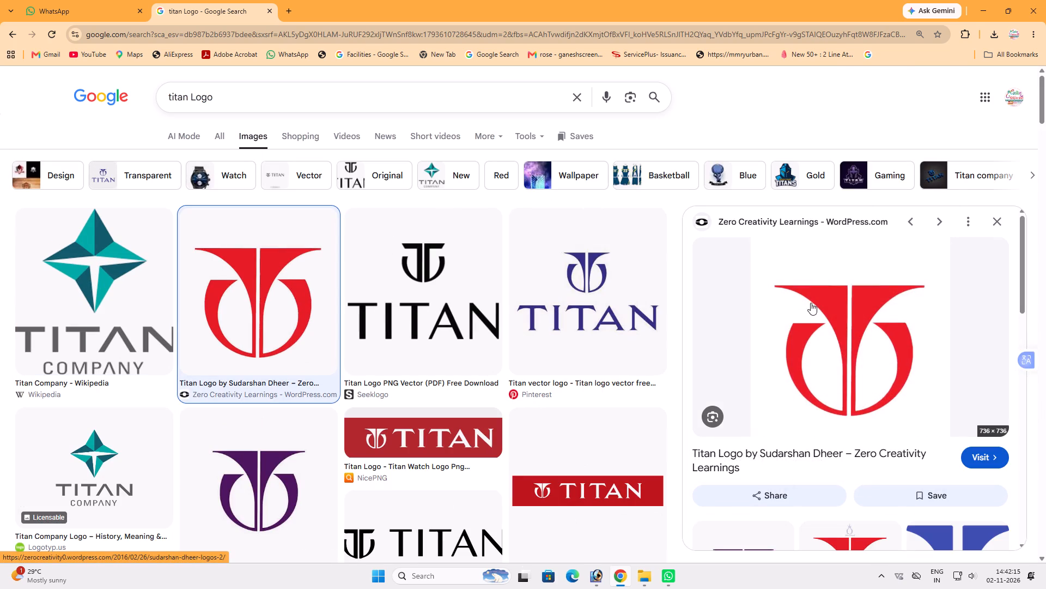
right_click(811, 301)
left_click(865, 203)
Switch to Photoshop, paste the emblem into the Titan 6x2 banner and delete its white background with the Magic Wand.
left_click(598, 571)
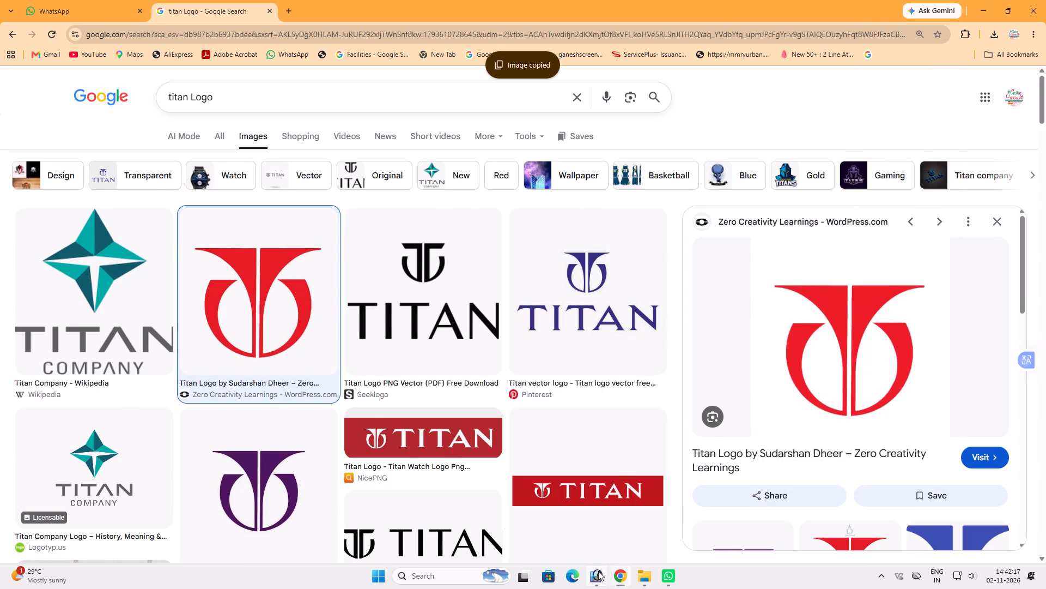
key("ctrl+v")
key("w")
left_click(547, 334)
key("Delete")
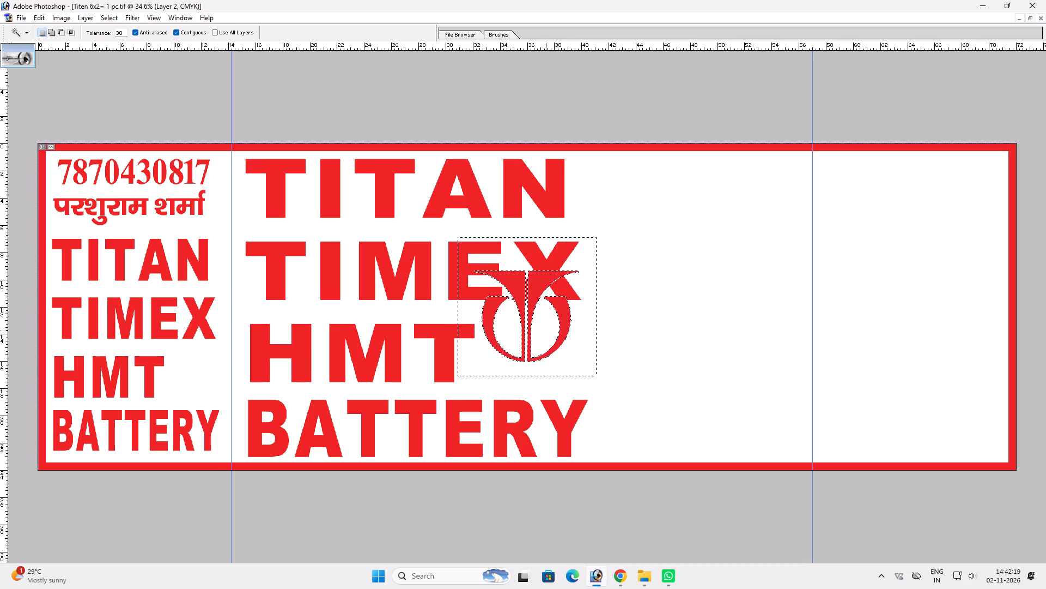
key("ctrl+d")
Scale the red emblem down to about the height of the large TITAN word and place it just after the N.
key("v")
left_click_drag(547, 332, 669, 230)
key("ctrl+t")
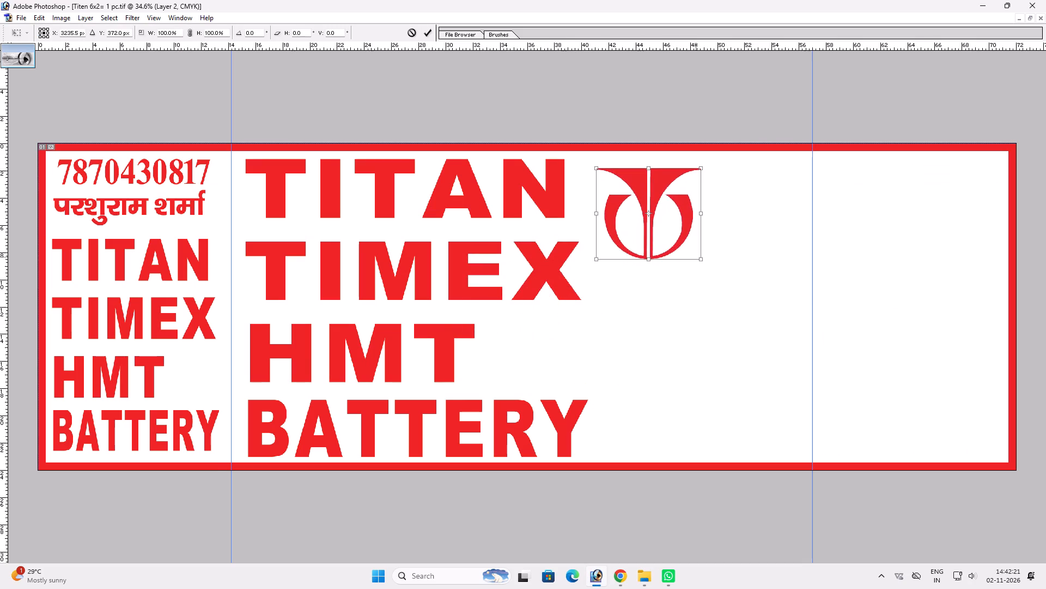
left_click_drag(698, 257, 670, 221, "shift")
key("Return")
key("v")
left_click_drag(656, 220, 659, 214)
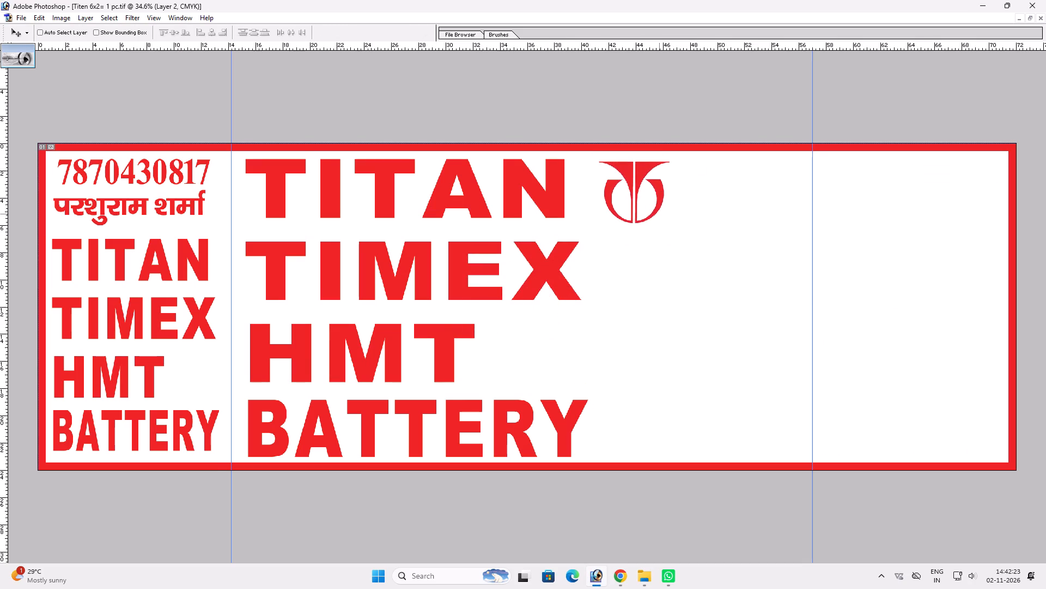
left_click_drag(659, 214, 655, 211)
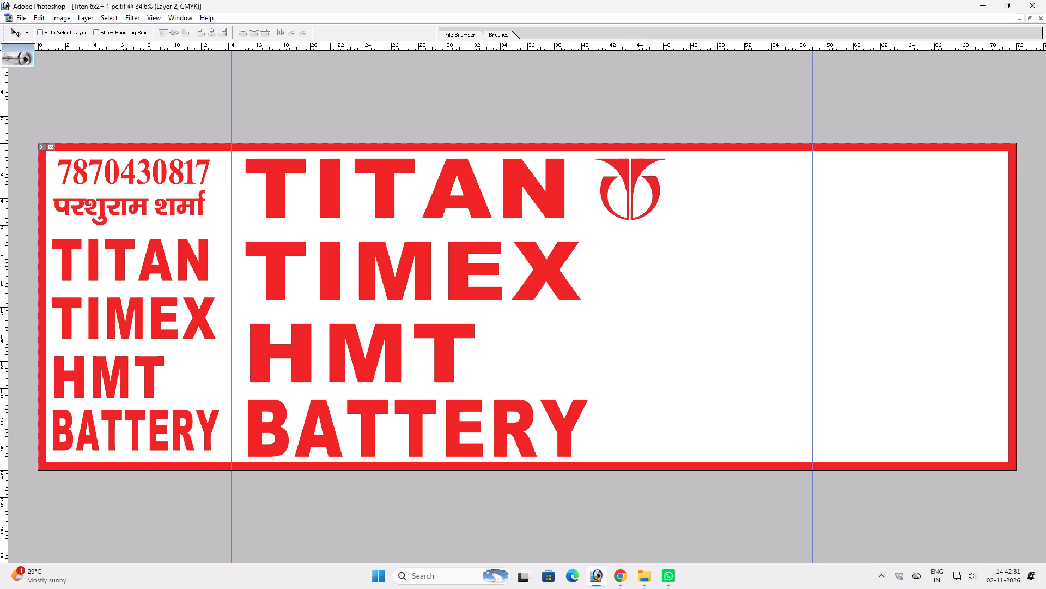
Remove the first vertical guide and add a new vertical guide at 18.
left_click_drag(231, 262, 0, 244)
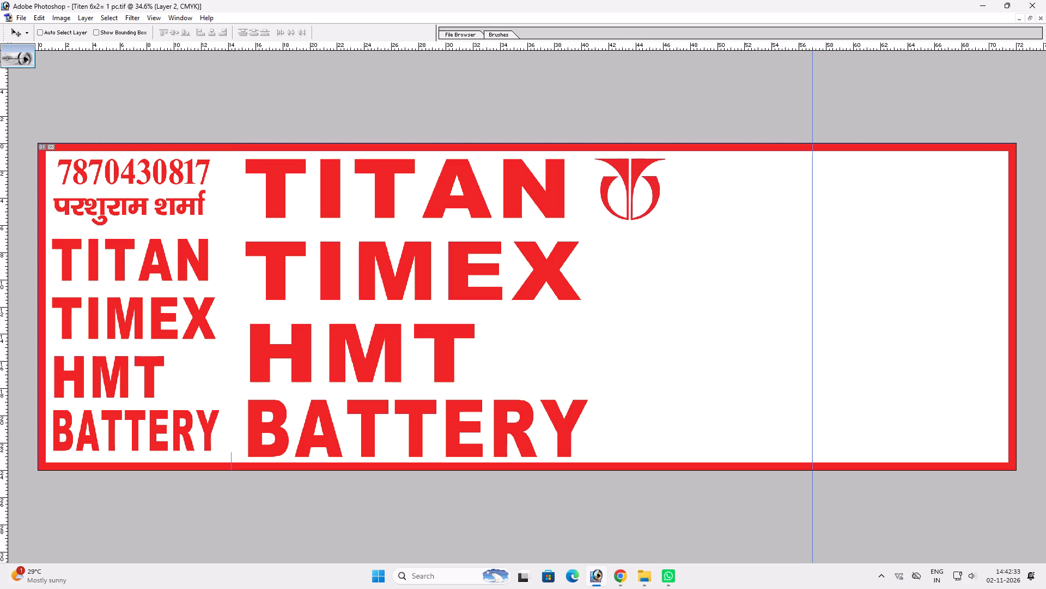
key("alt+v")
key("alt+e")
key("1")
key("8")
key("Return")
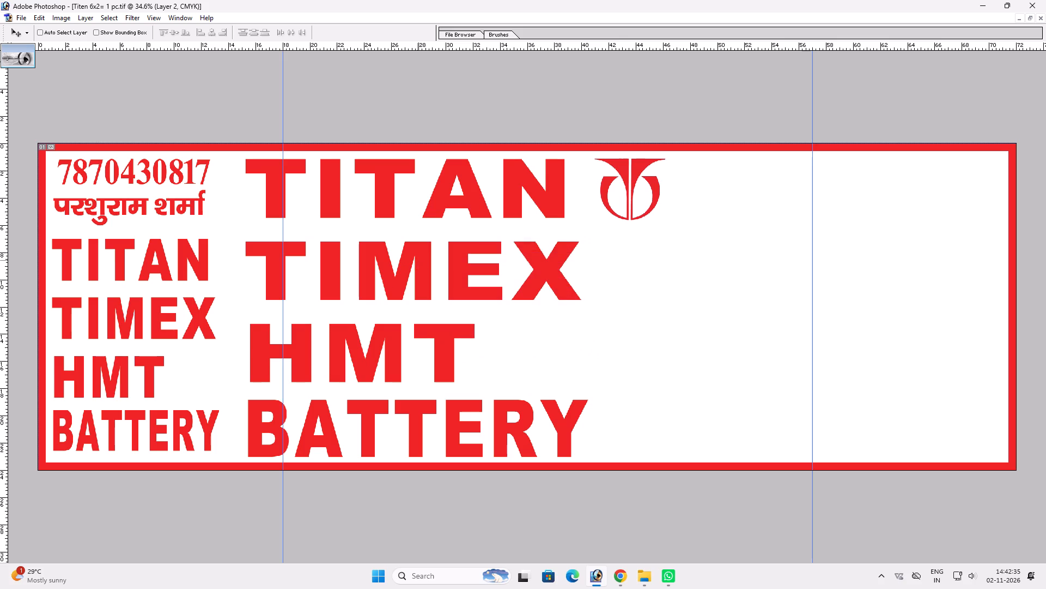
Move the large TITAN, TIMEX, HMT, BATTERY text right so it starts at the new guide.
key("v")
left_click(335, 197, "ctrl")
left_click_drag(335, 197, 372, 202)
Stretch the small TITAN, TIMEX, HMT, BATTERY text slightly wider toward the first guide, keeping its height.
left_click(199, 268, "ctrl")
left_click_drag(199, 268, 211, 267)
key("ctrl+z")
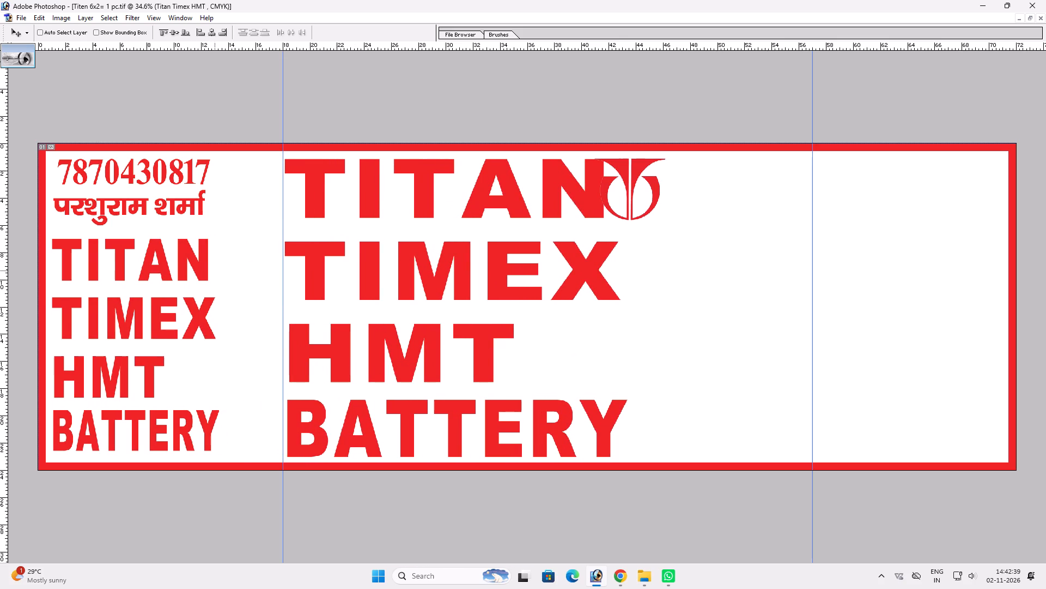
key("ctrl+t")
left_click_drag(221, 293, 252, 292, "shift")
key("ctrl+z")
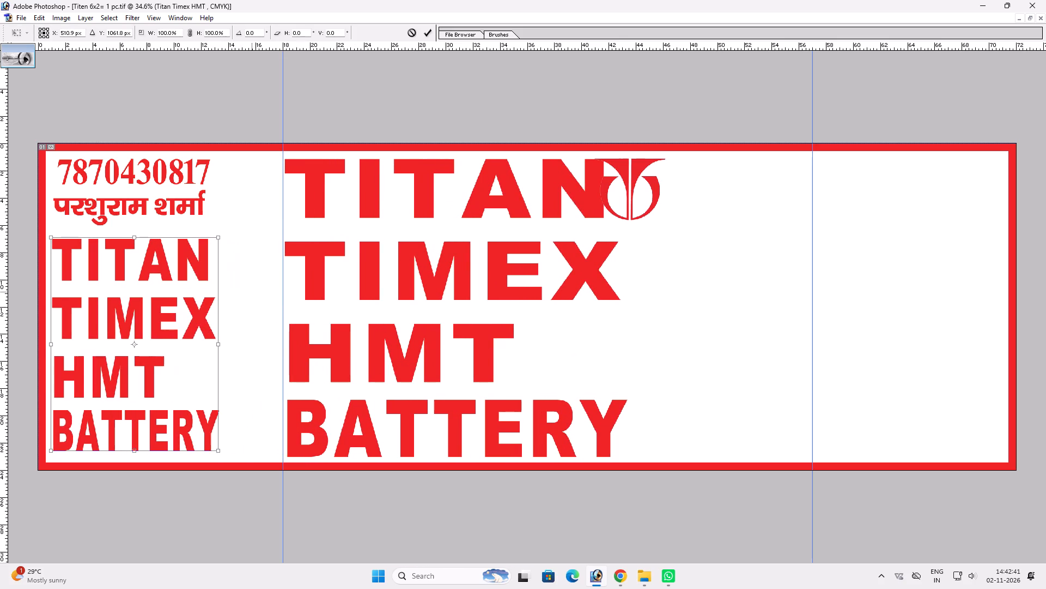
key("Return")
key("ctrl+t")
left_click_drag(219, 290, 236, 289, "shift")
key("Return")
key("v")
key("v")
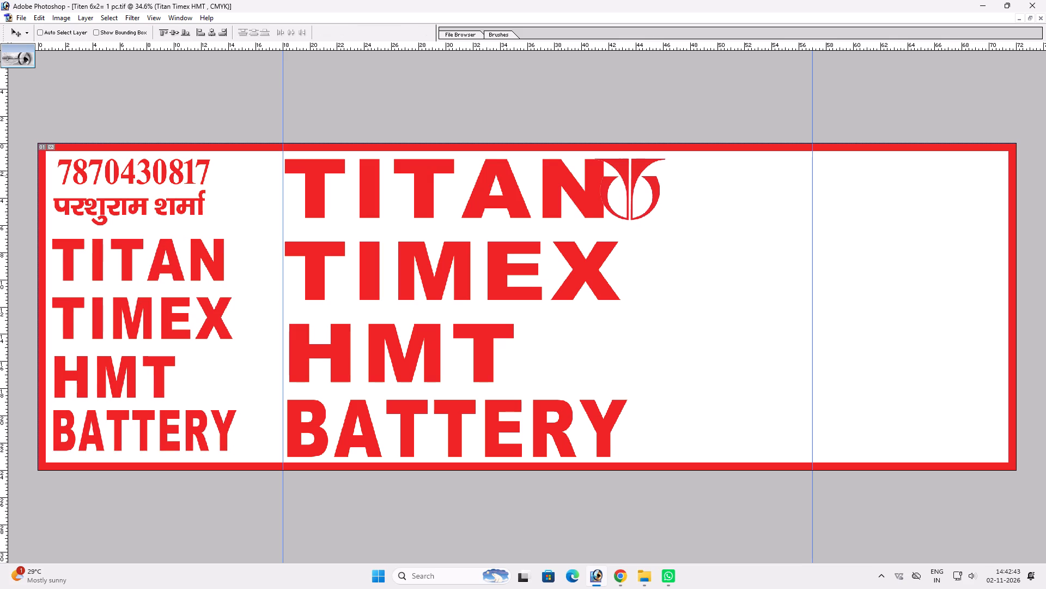
Shift the emblem right so it clears the N of the large TITAN word.
right_click(643, 165)
left_click(661, 170)
left_click_drag(649, 164, 663, 165)
Duplicate the emblem, scale the copy down to the small TITAN word's height, and place it just after that word.
left_click_drag(659, 165, 261, 234, "alt")
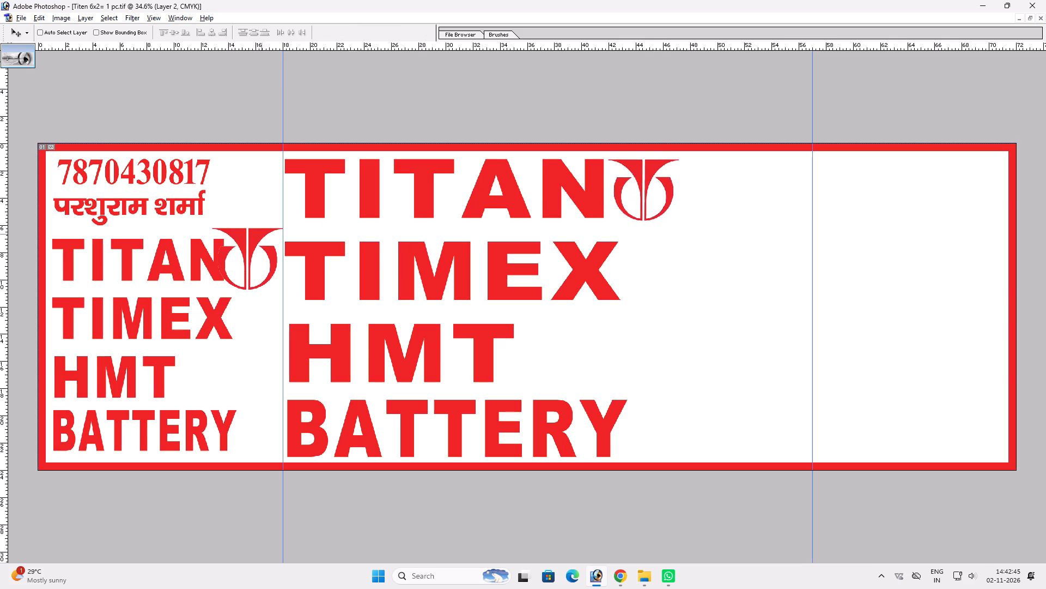
left_click_drag(261, 234, 259, 234, "alt")
key("ctrl+t")
left_click_drag(284, 224, 274, 235, "alt+shift")
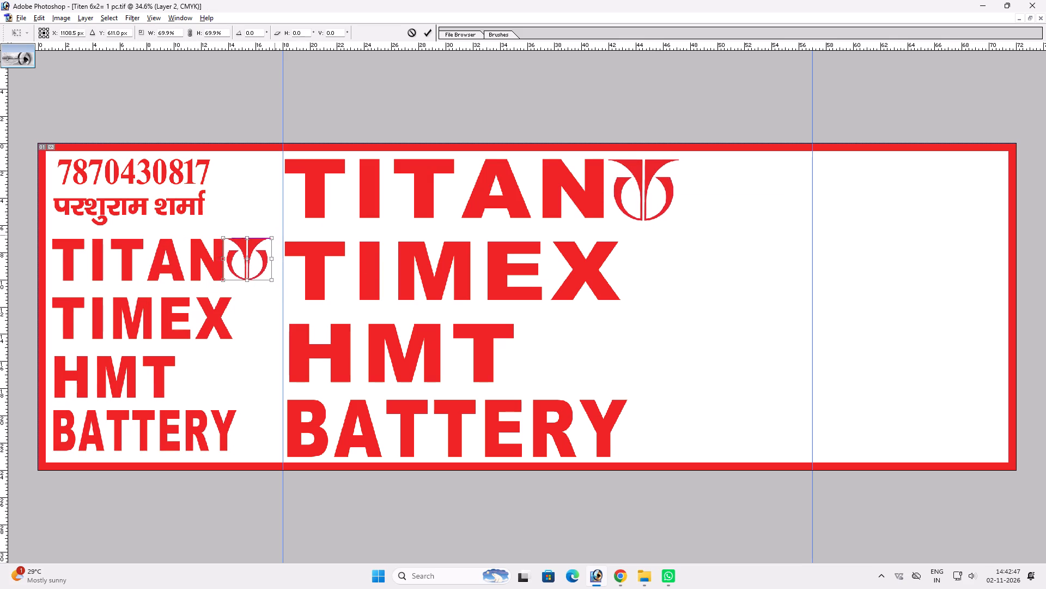
left_click_drag(274, 235, 273, 237, "alt+shift")
key("shift+Return")
key("v")
left_click(281, 239)
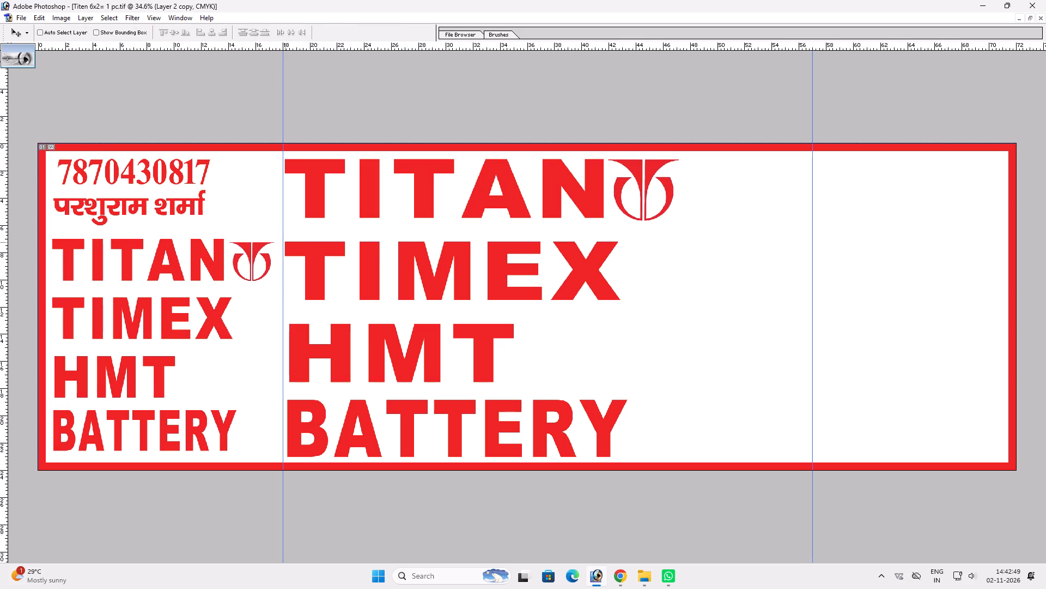
Save the Titan 6x2 banner file.
key("ctrl+s")
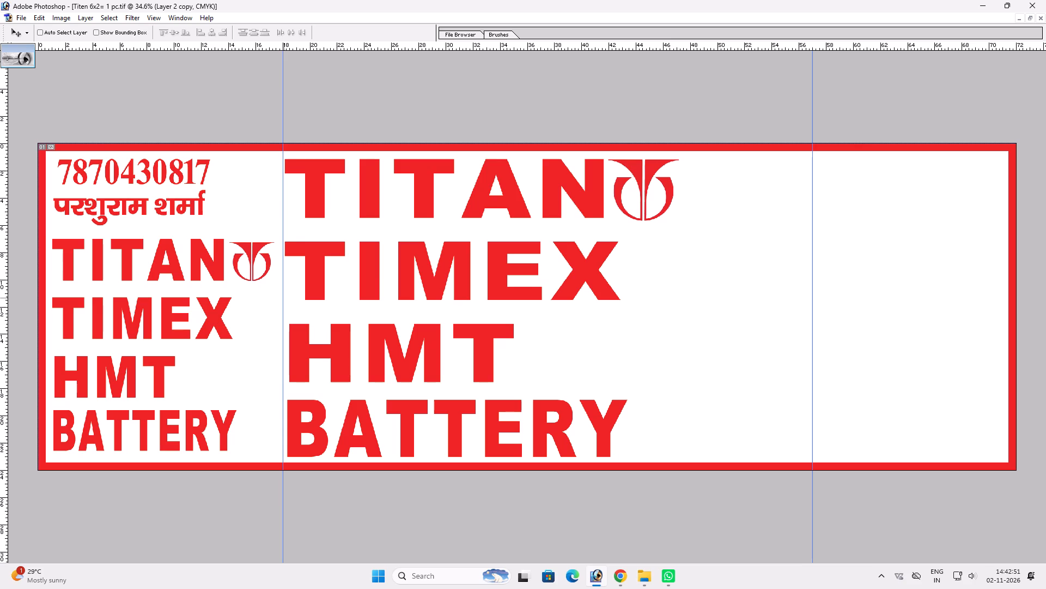
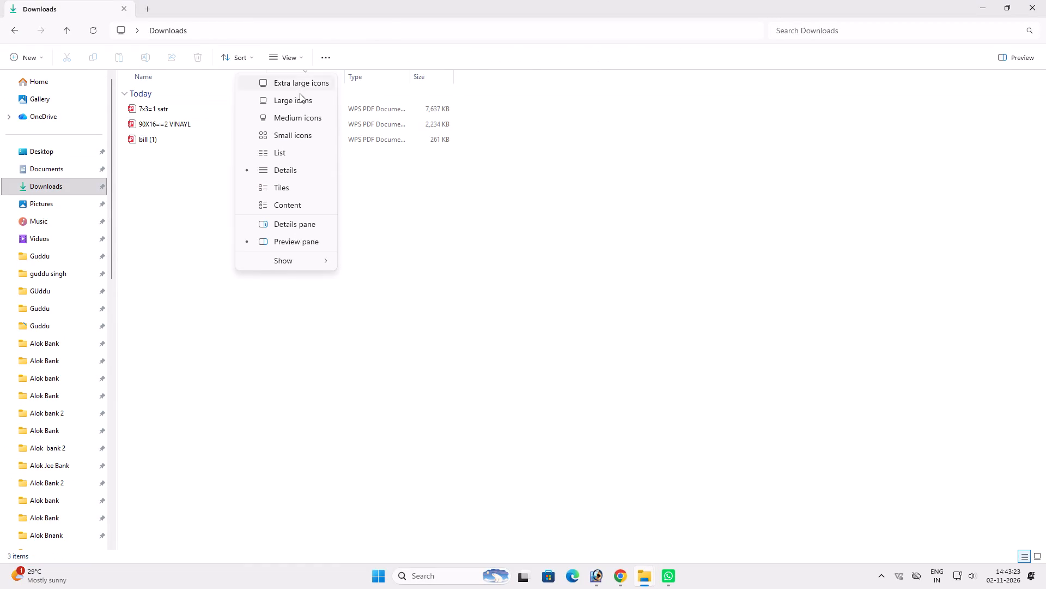
Show the Downloads files as large icons and open the 7x3=1 satr PDF in Photoshop.
left_click(300, 98)
left_click(159, 112)
left_click_drag(157, 112, 530, 522)
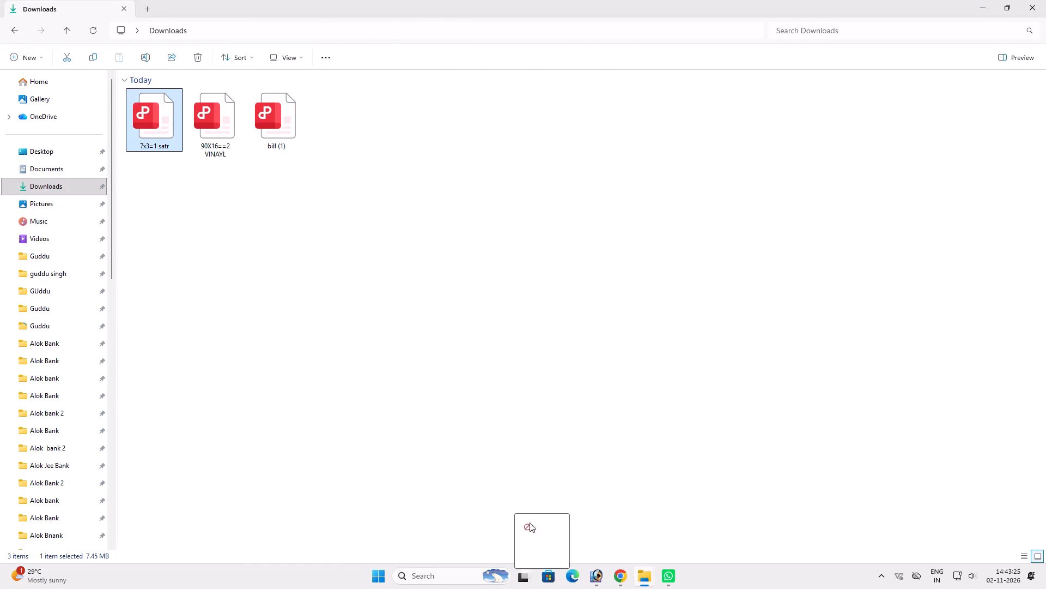
left_click_drag(530, 522, 591, 458)
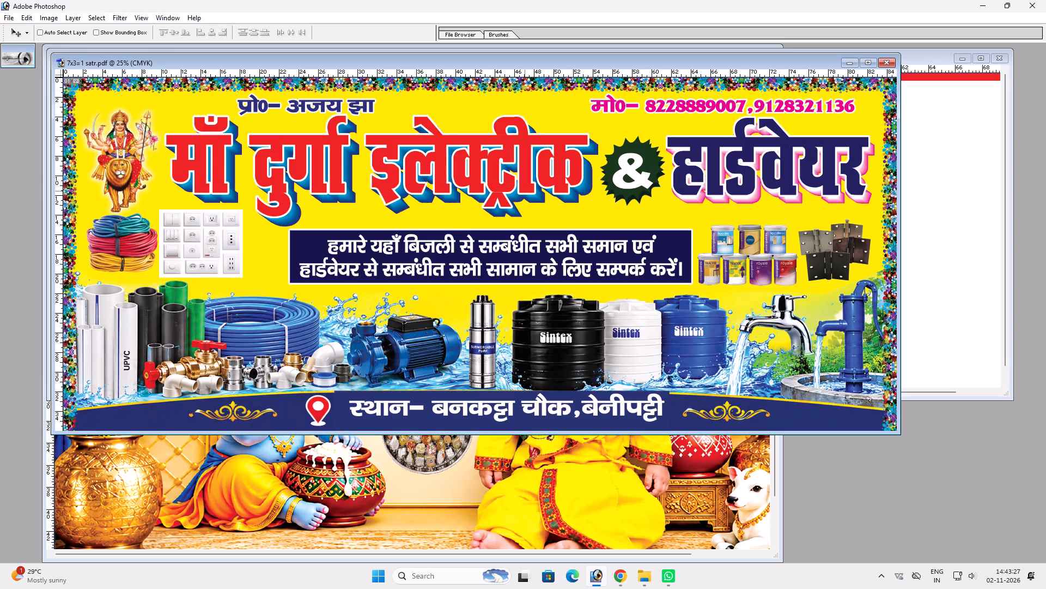
Save the 7x3=1 satr banner as a TIFF file in Downloads under the same name, and close it.
key("ctrl+shift+s")
key("Tab")
key("t")
key("t")
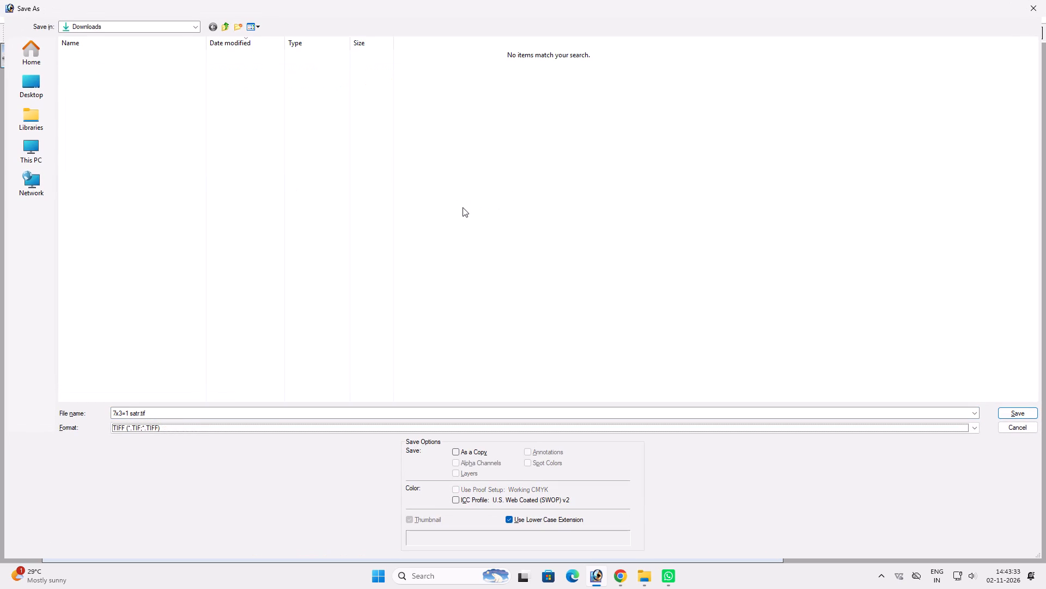
key("Return")
key("Return")
key("Return")
key("ctrl+s")
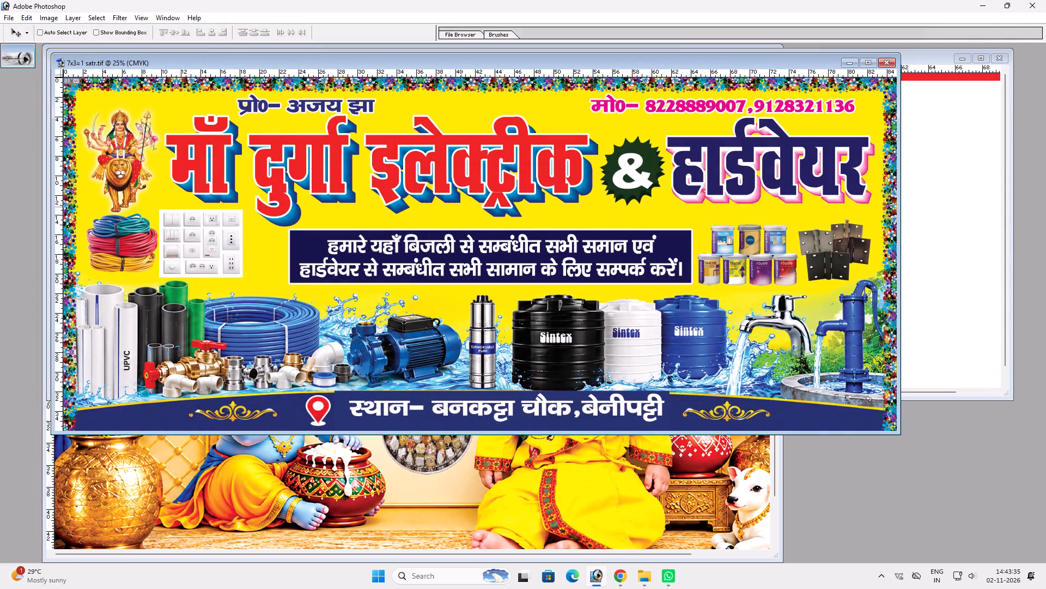
key("ctrl+w")
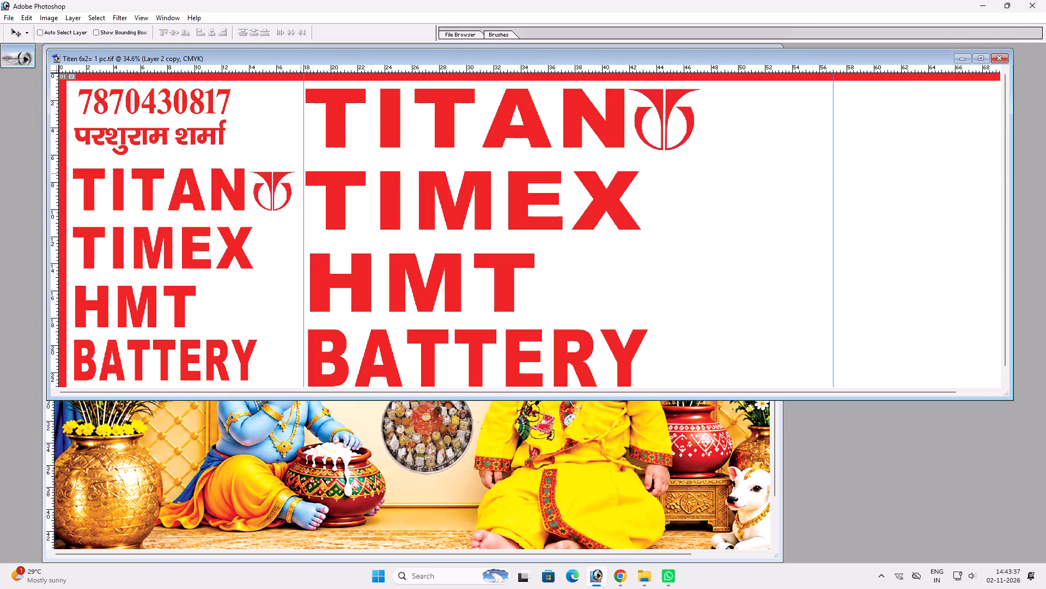
Delete the Hindi name text layer below the phone number on the Titan 6x2 banner.
left_click(212, 137, "ctrl")
key("alt+l")
key("alt+l")
key("alt+l")
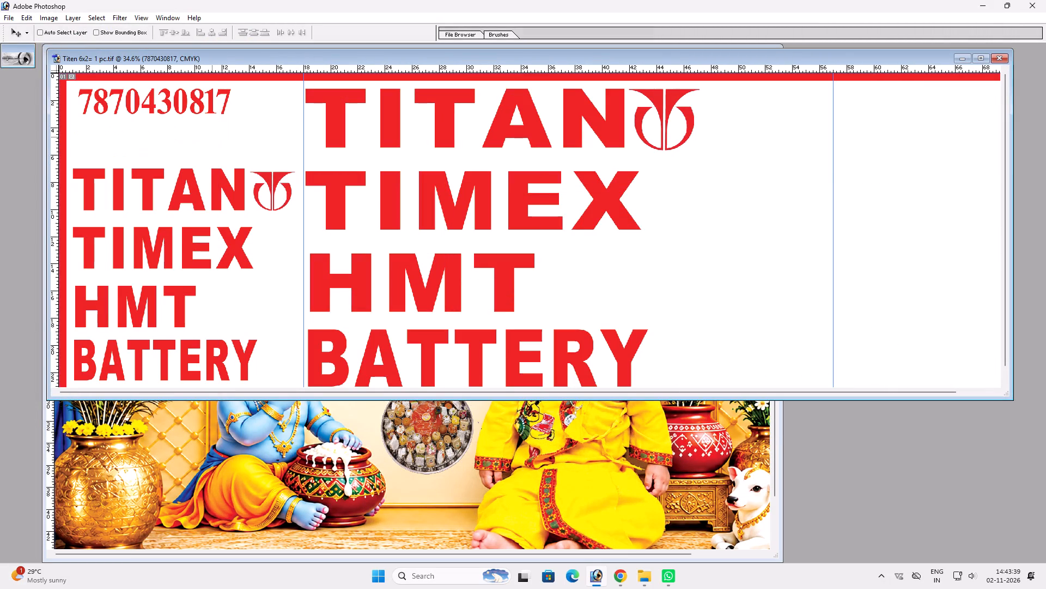
Cut the 7x3=1 satr TIFF file from the Downloads folder using Photoshop's Open dialog.
key("ctrl+o")
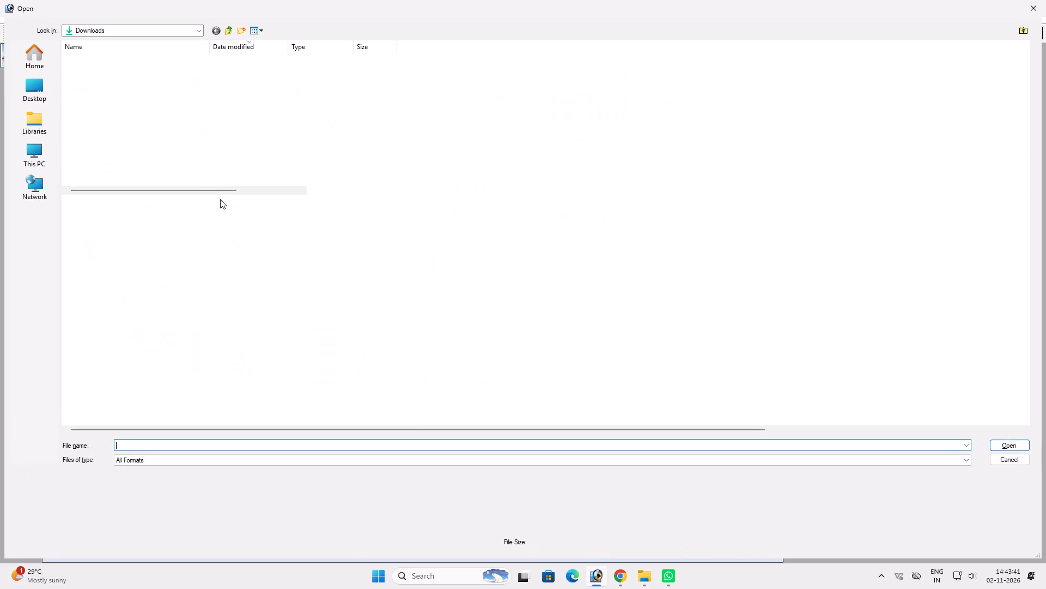
left_click(114, 73)
key("ctrl+x")
key("ctrl+x")
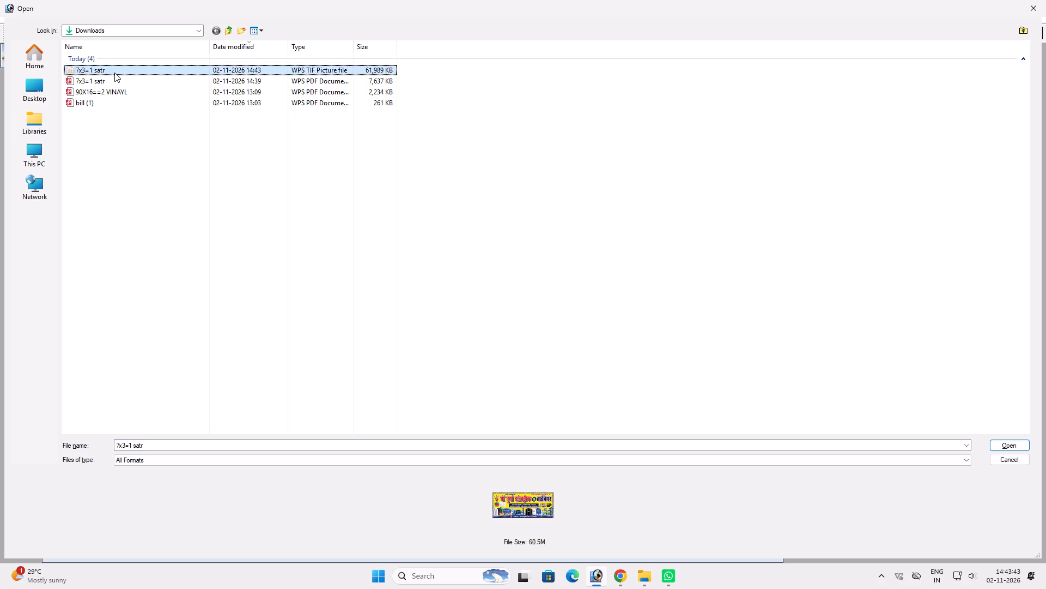
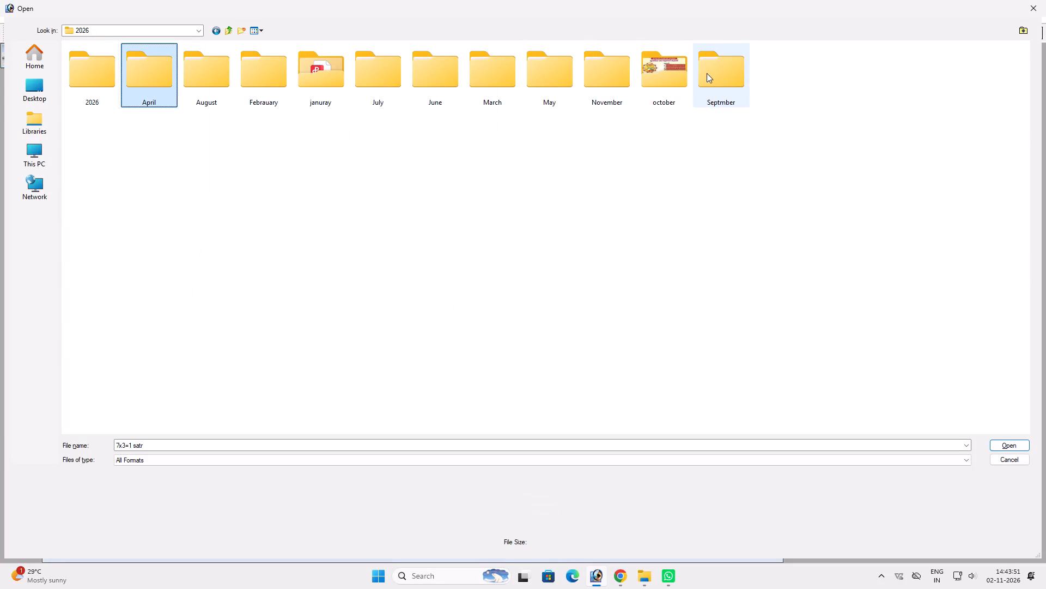
Paste the cut 7x3=1 satr TIFF into the Final Print folder under 2026 > November.
left_click(686, 65)
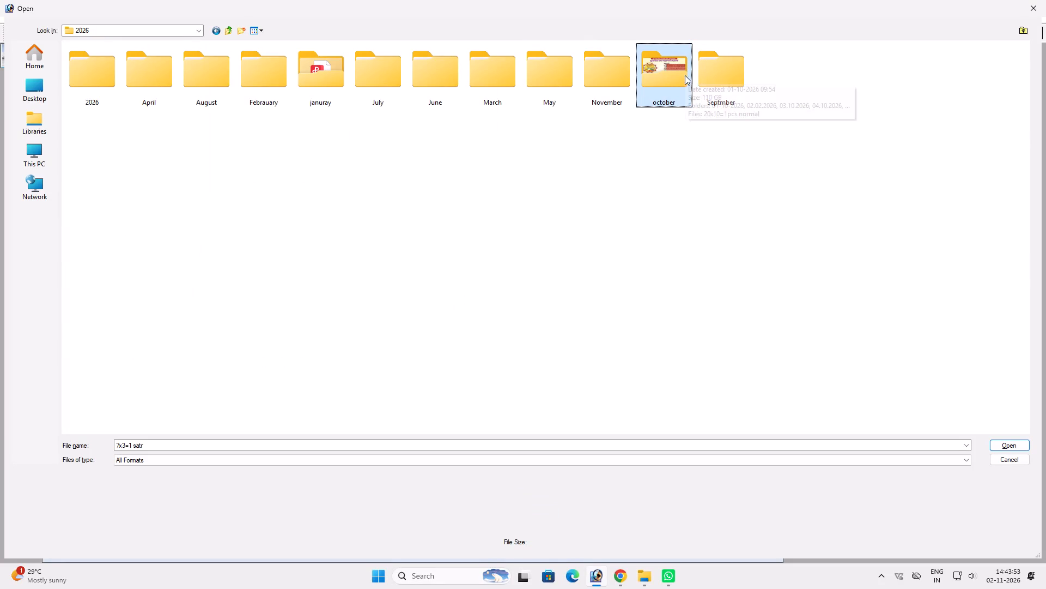
double_click(604, 73)
left_click(174, 82)
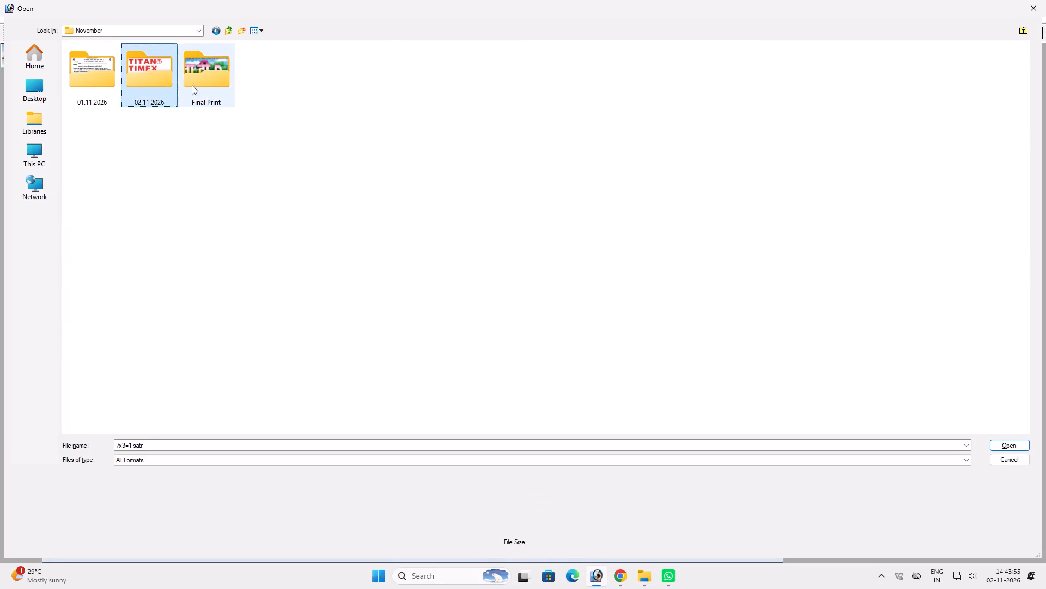
double_click(192, 85)
left_click(222, 117)
key("ctrl+v")
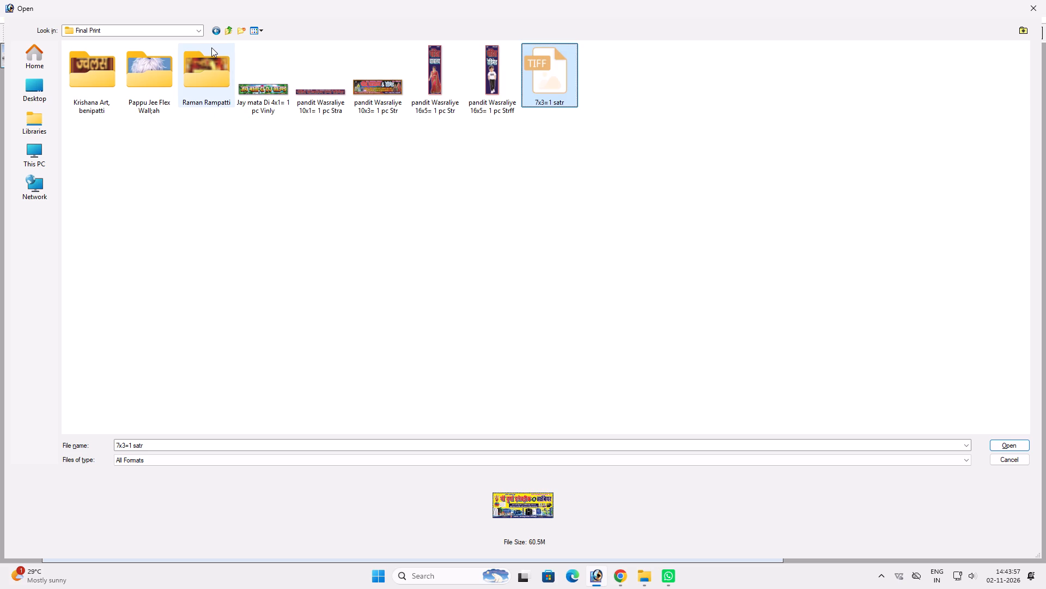
Delete the other folders and banner files in Final Print, sparing the 7x3=1 satr TIFF, and leave the Open dialog.
left_click_drag(504, 152, 300, 152)
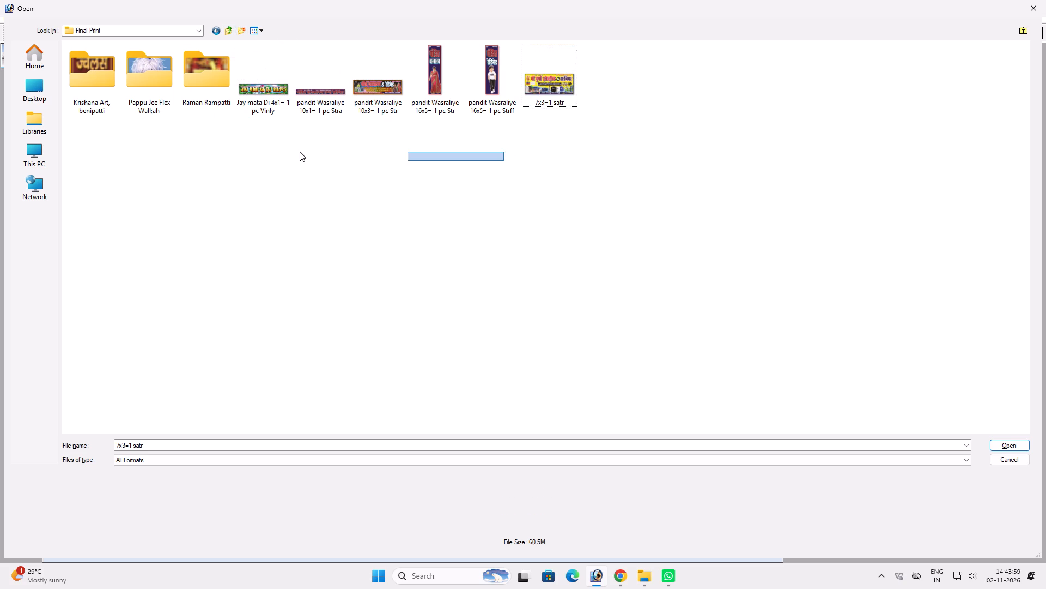
left_click_drag(300, 152, 93, 56)
key("Delete")
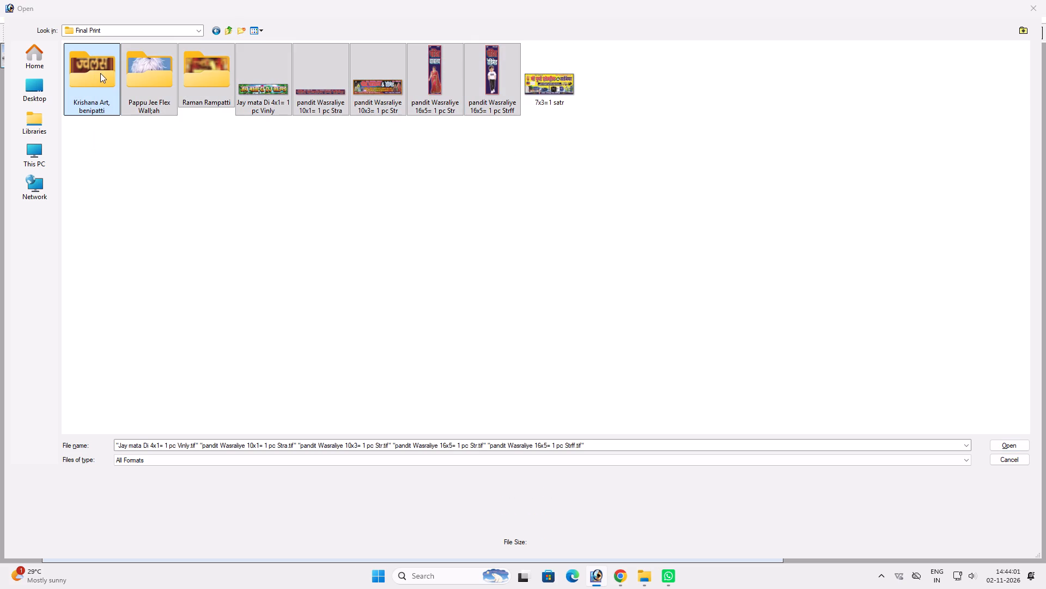
left_click(225, 30)
left_click(1045, 13)
Show the Titan banner fitted in full-screen view and raise the small brand list and its logo to just below the phone number.
key("v")
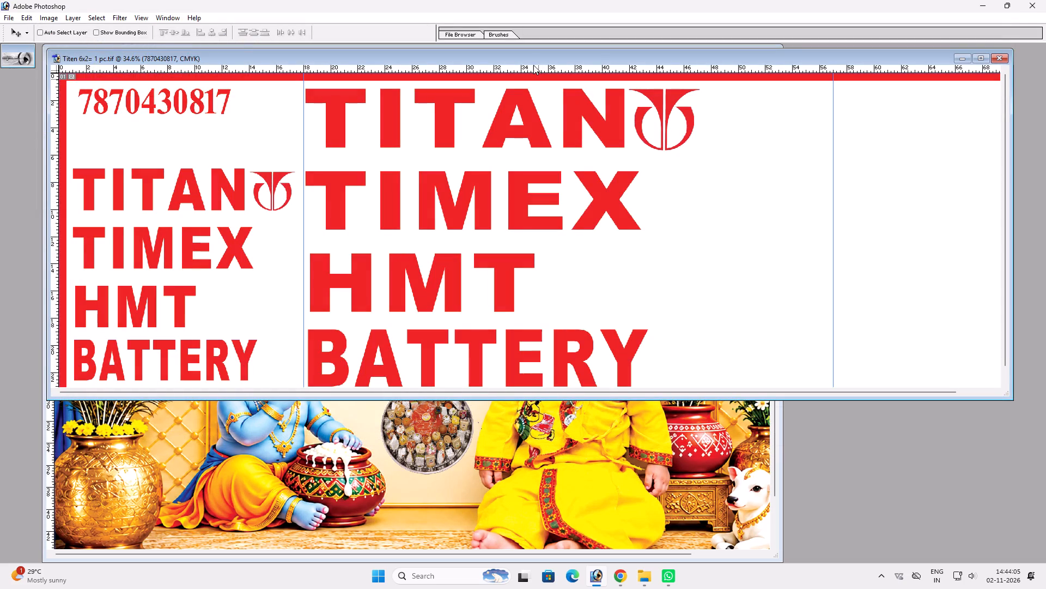
double_click(533, 65)
left_click(530, 60)
key("Return")
key("f")
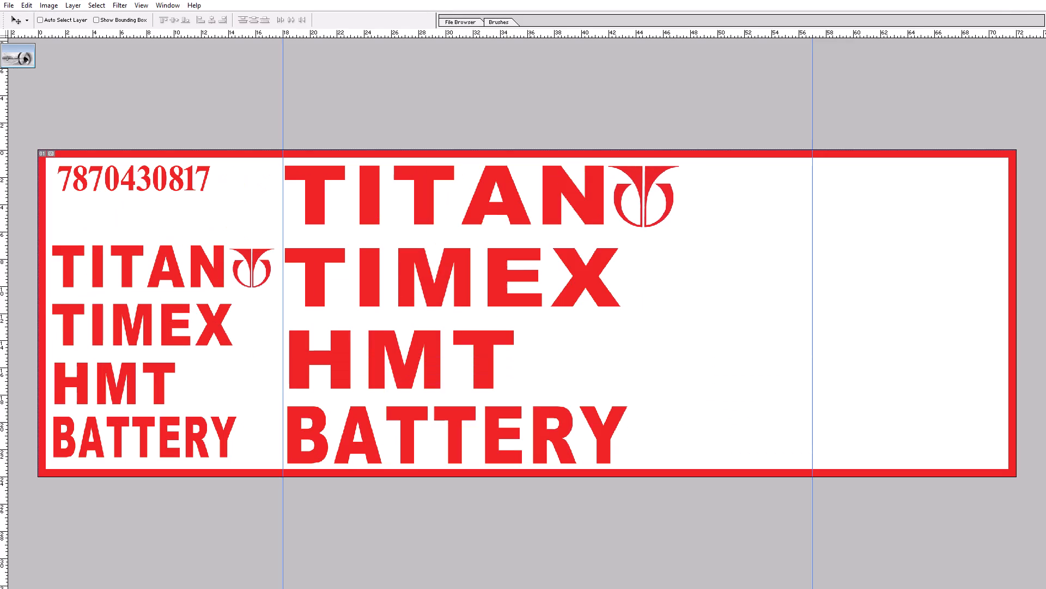
key("ctrl+0")
key("v")
left_click(209, 267, "ctrl")
left_click_drag(209, 267, 205, 251, "shift")
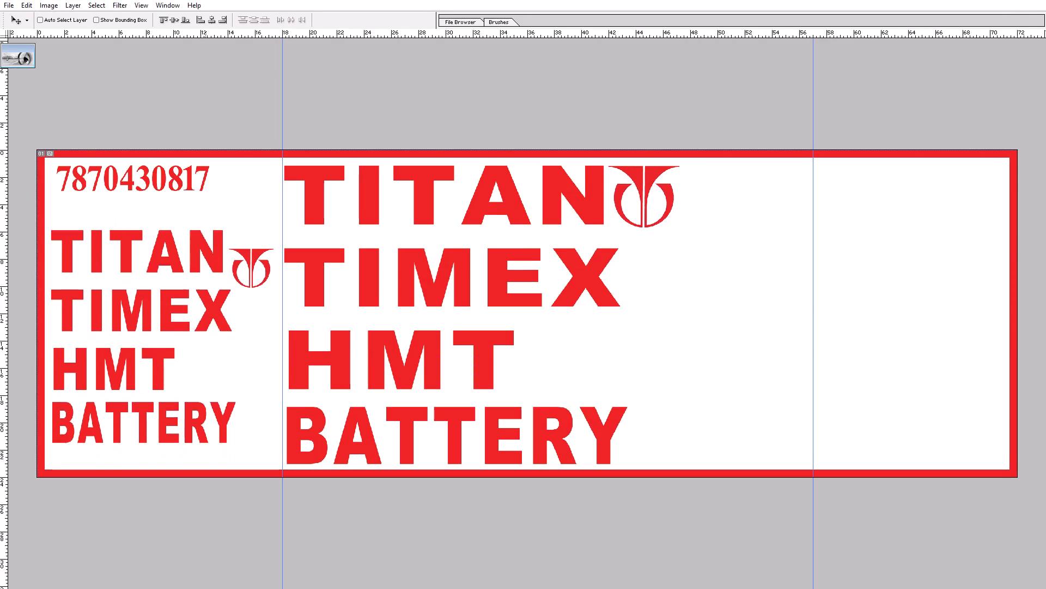
left_click_drag(205, 251, 205, 232, "shift")
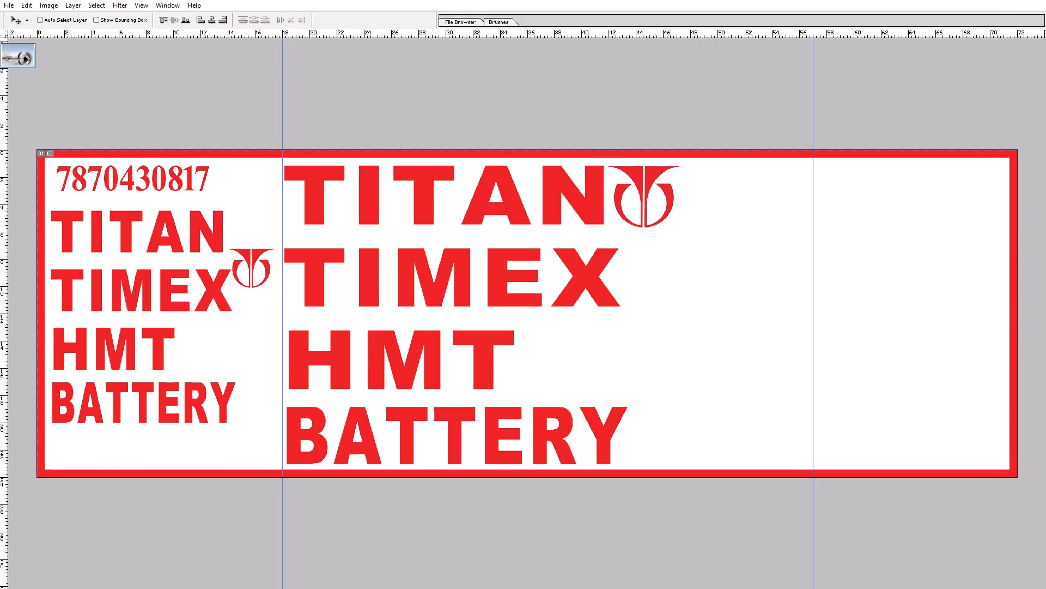
left_click(253, 257, "ctrl")
left_click_drag(253, 257, 252, 243, "shift")
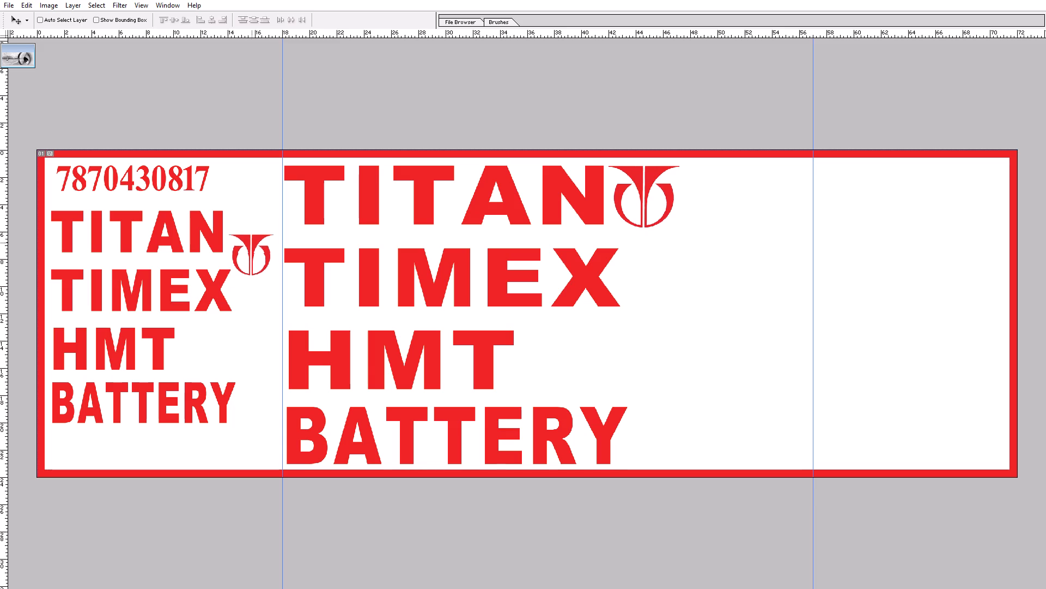
left_click_drag(252, 243, 247, 220, "shift")
Insert a SONATA line between TITAN and TIMEX in the small brand list.
key("t")
left_click(115, 410)
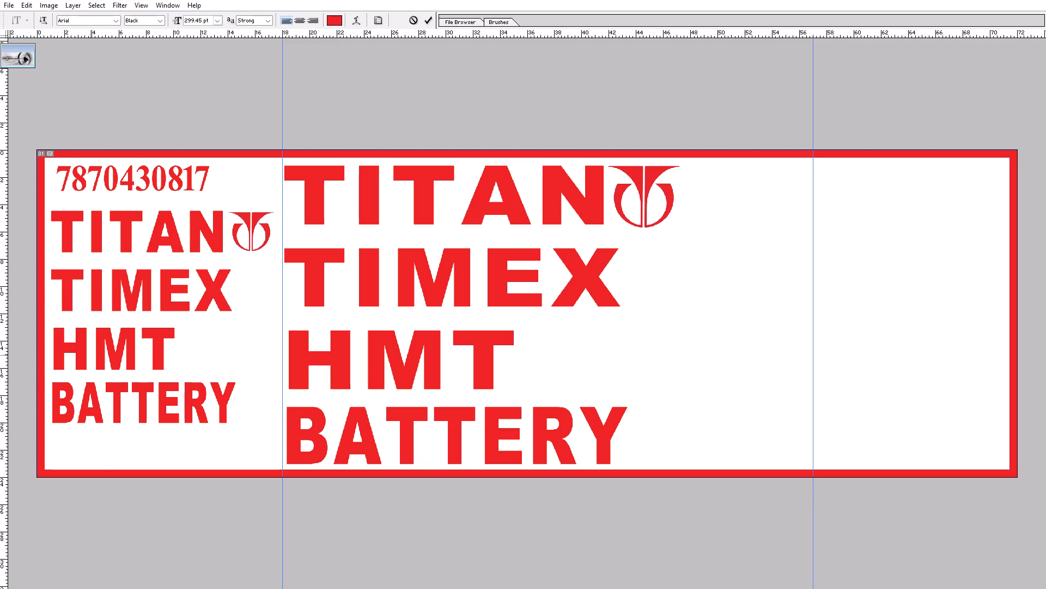
left_click(60, 307)
key("Return")
left_click(62, 292)
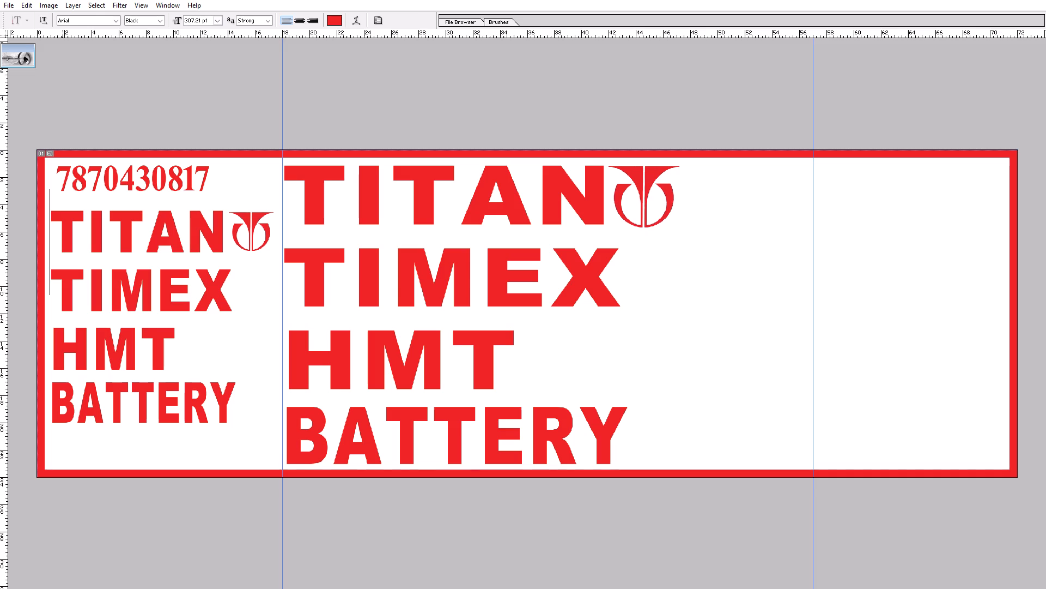
key("Down")
key("Return")
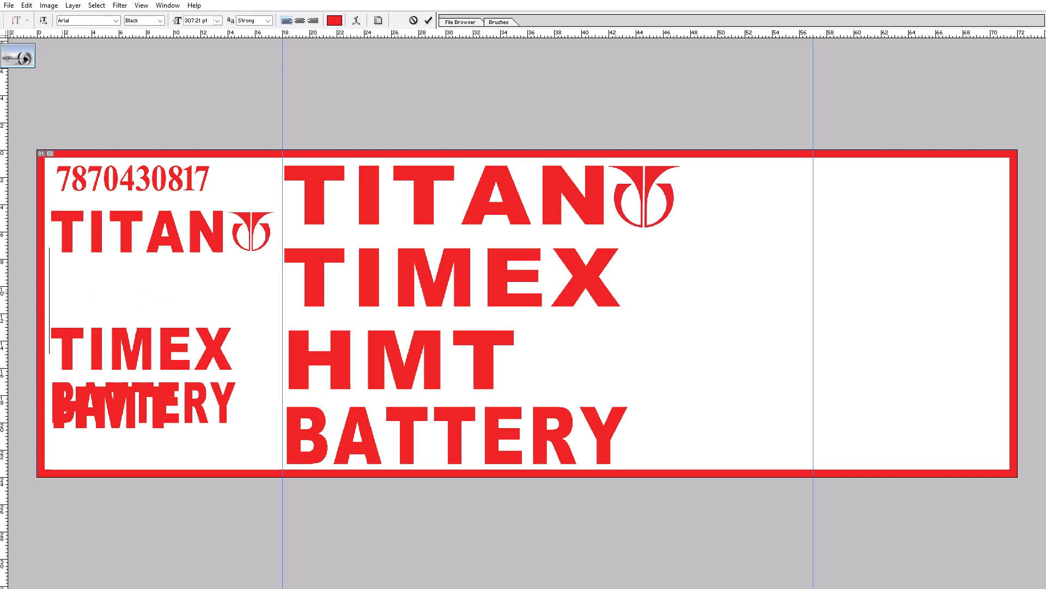
key("Up")
key("shift+s")
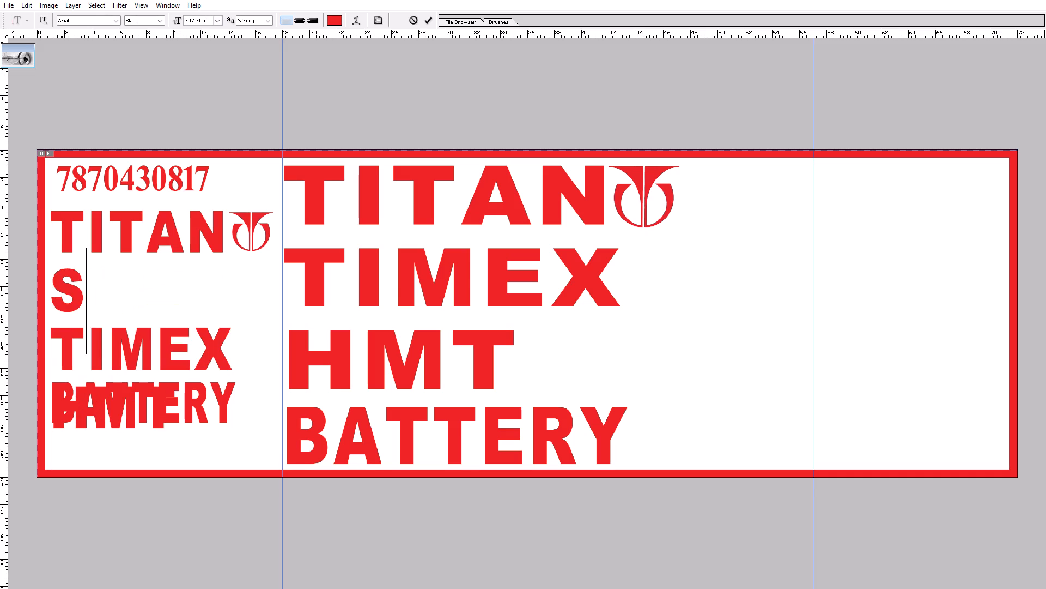
type("ona")
type("ta")
key("Return")
Narrow the small brand list so that SONATA ends before the vertical guide.
key("v")
key("ctrl+t")
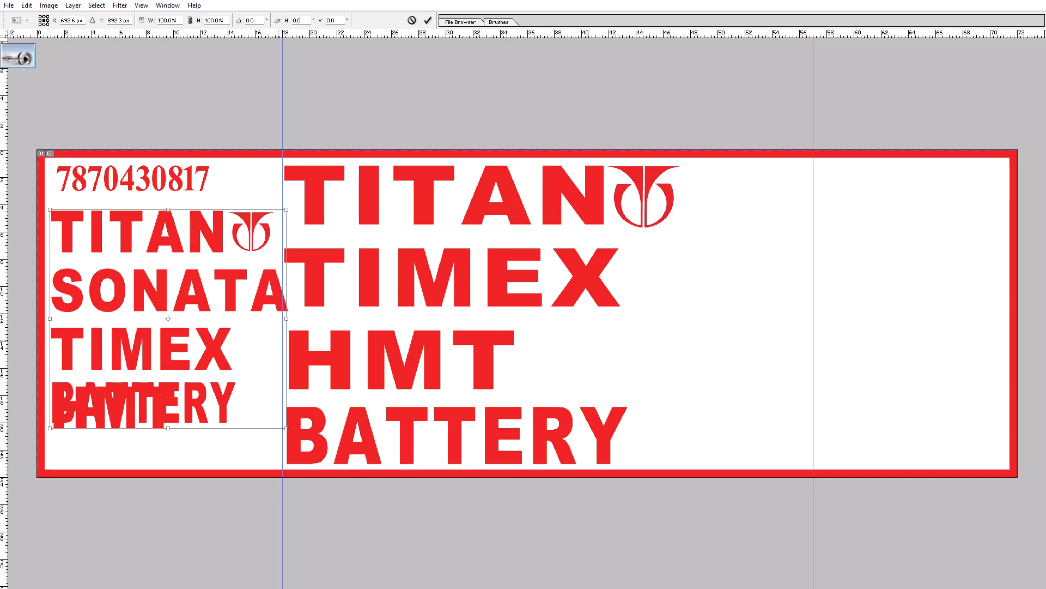
left_click_drag(281, 340, 270, 341, "shift")
key("shift+Return")
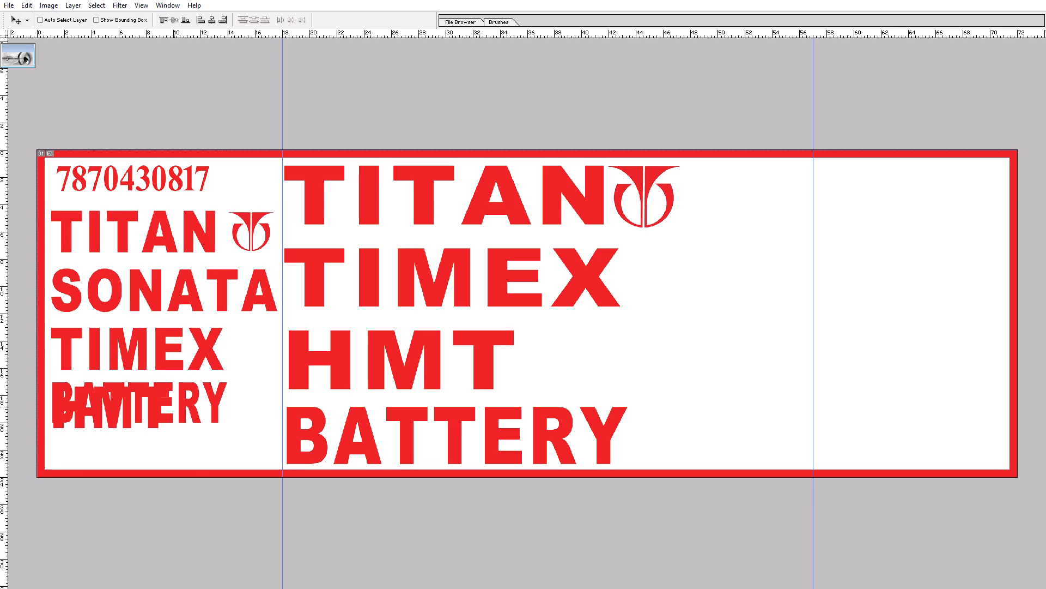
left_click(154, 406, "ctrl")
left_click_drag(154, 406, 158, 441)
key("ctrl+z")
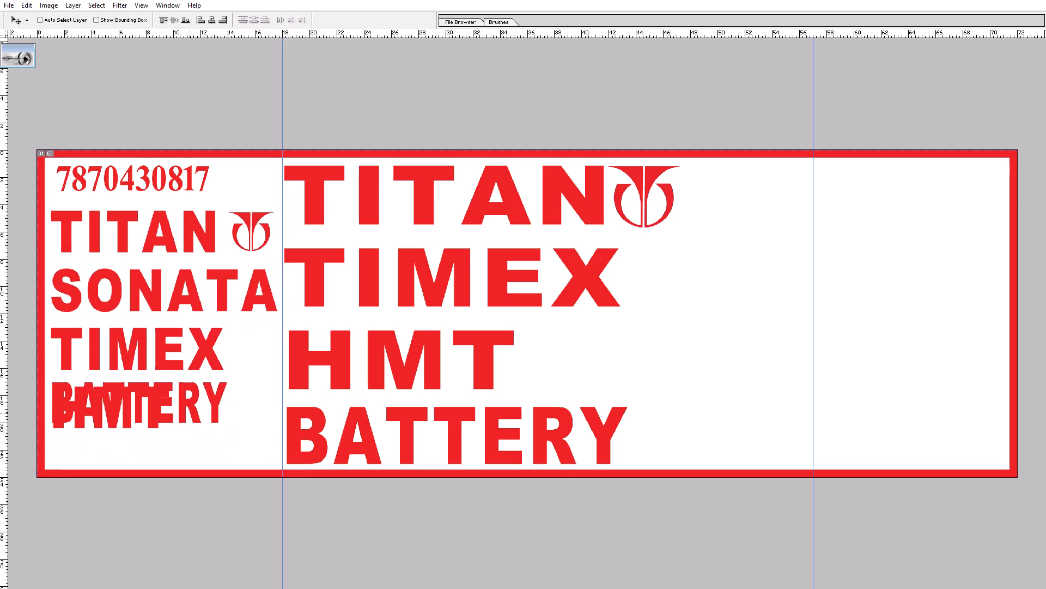
Move the small BATTERY text down below HMT.
right_click(192, 408, "ctrl+shift")
left_click(197, 410, "ctrl+shift")
left_click_drag(199, 408, 209, 456, "shift")
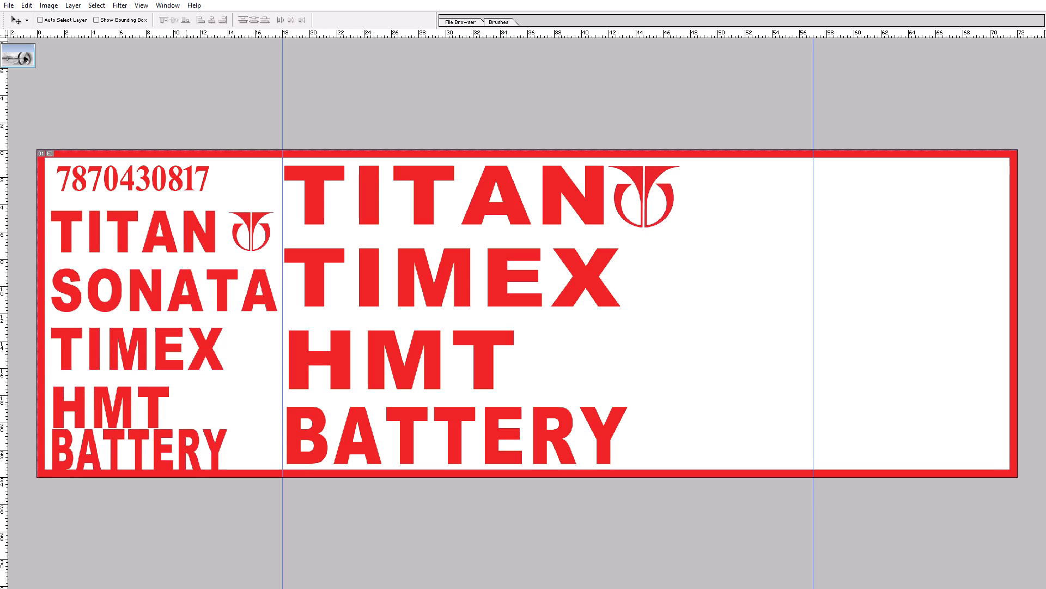
Reduce the small brand list's height and nudge BATTERY up so it sits below HMT, clear of the red border.
left_click(153, 394, "ctrl")
key("ctrl+t")
left_click_drag(165, 426, 165, 412, "shift")
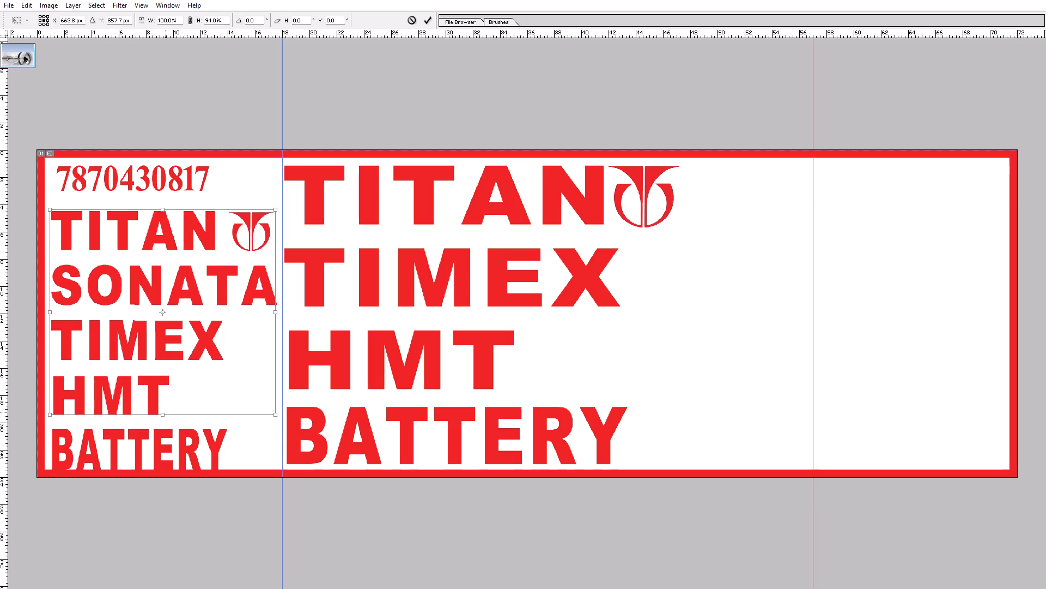
left_click_drag(165, 412, 167, 409, "shift")
key("Return")
key("v")
left_click(157, 432, "ctrl")
left_click_drag(157, 432, 155, 425)
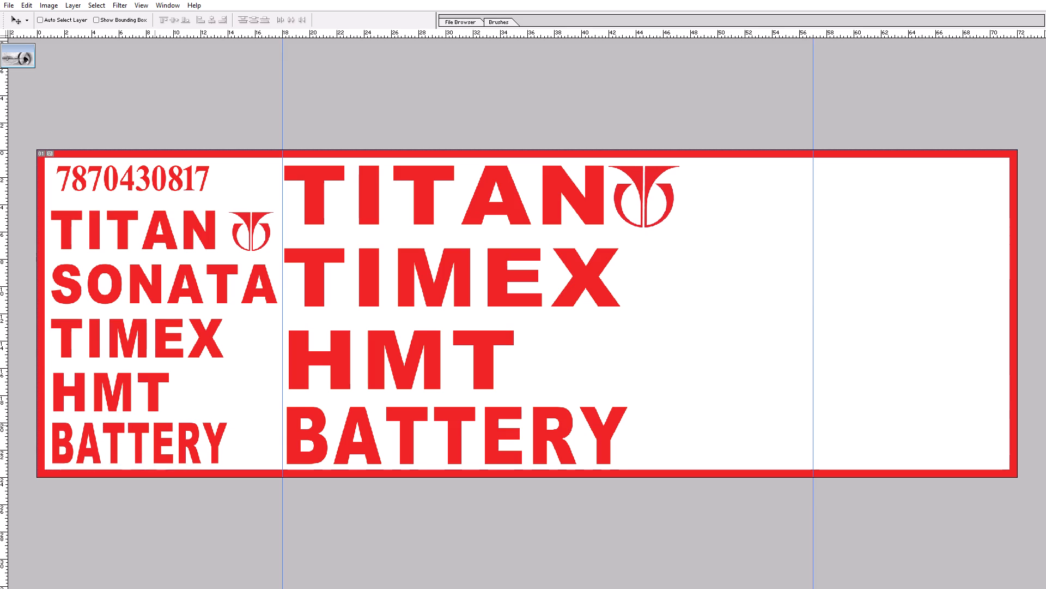
left_click_drag(155, 425, 155, 424)
Copy the small brand list's text, including SONATA, and replace the large brand list's text with it.
key("t")
left_click(77, 353)
key("ctrl+a")
key("ctrl+c")
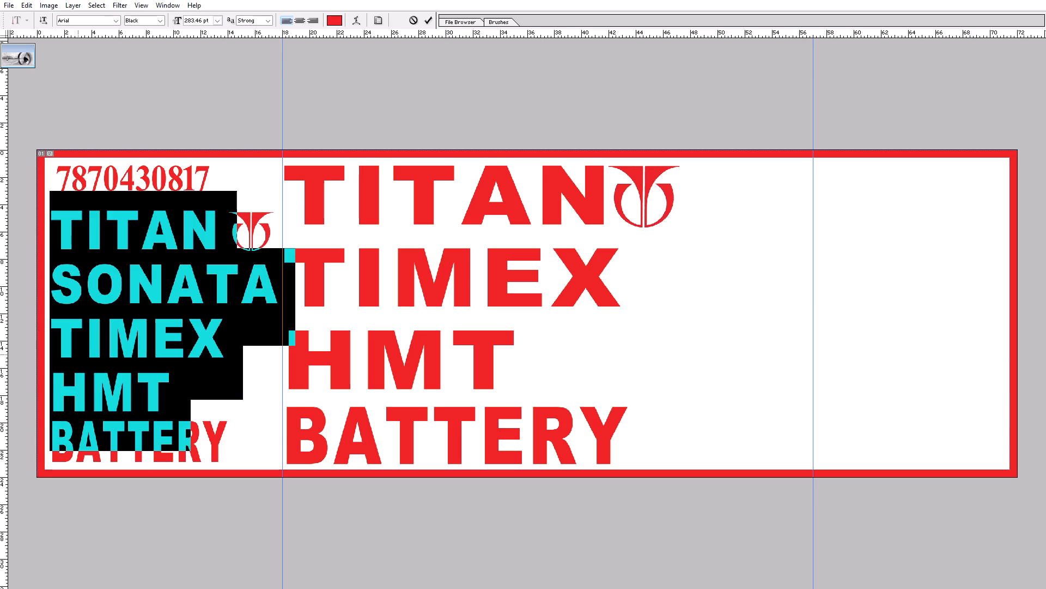
key("ctrl+c")
key("ctrl+Return")
left_click(466, 225)
key("ctrl+a")
key("ctrl+v")
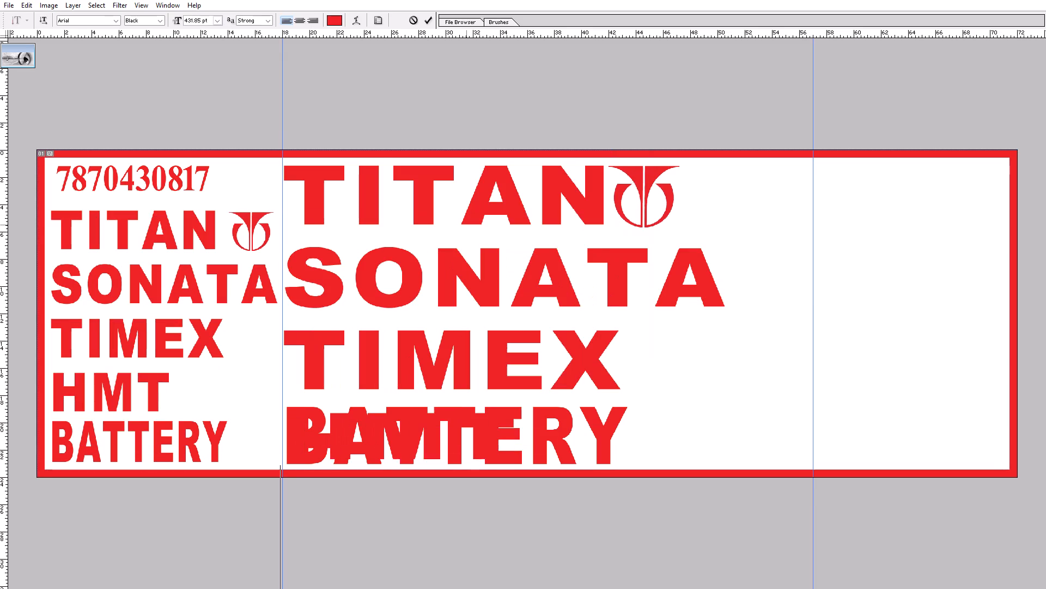
key("Return")
Scale the large brand list and its BATTERY text down together from the lower outer corner, keeping the start at the guide.
type("vv")
key("ctrl+t")
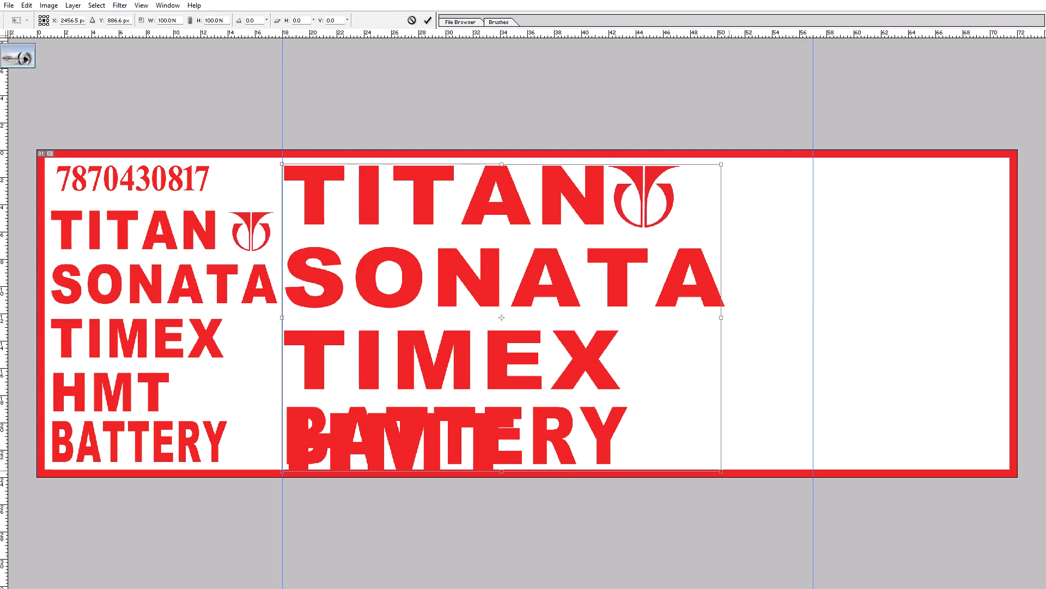
left_click_drag(717, 470, 643, 406, "shift")
key("Return")
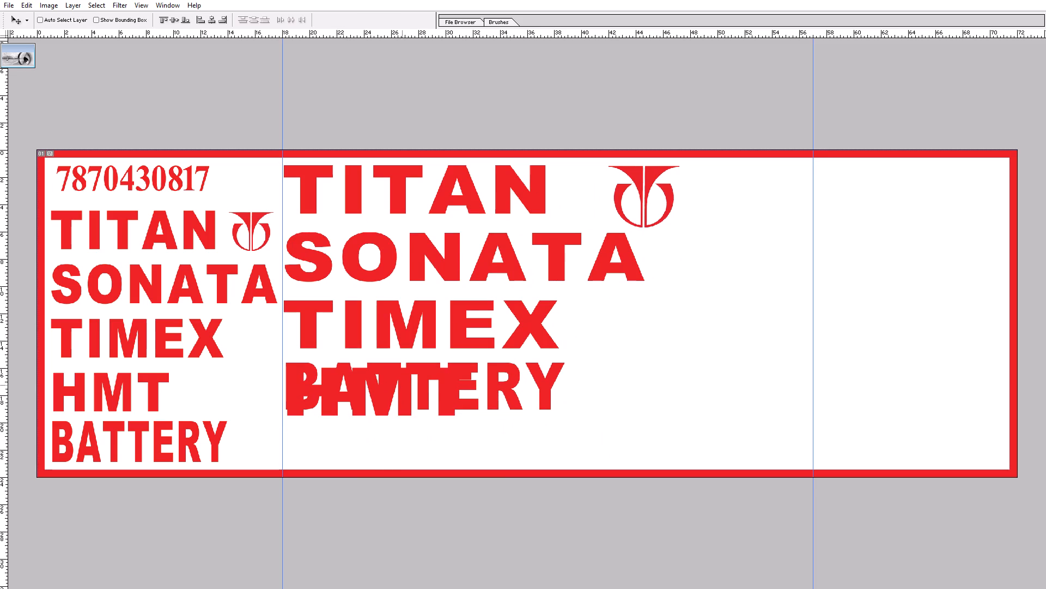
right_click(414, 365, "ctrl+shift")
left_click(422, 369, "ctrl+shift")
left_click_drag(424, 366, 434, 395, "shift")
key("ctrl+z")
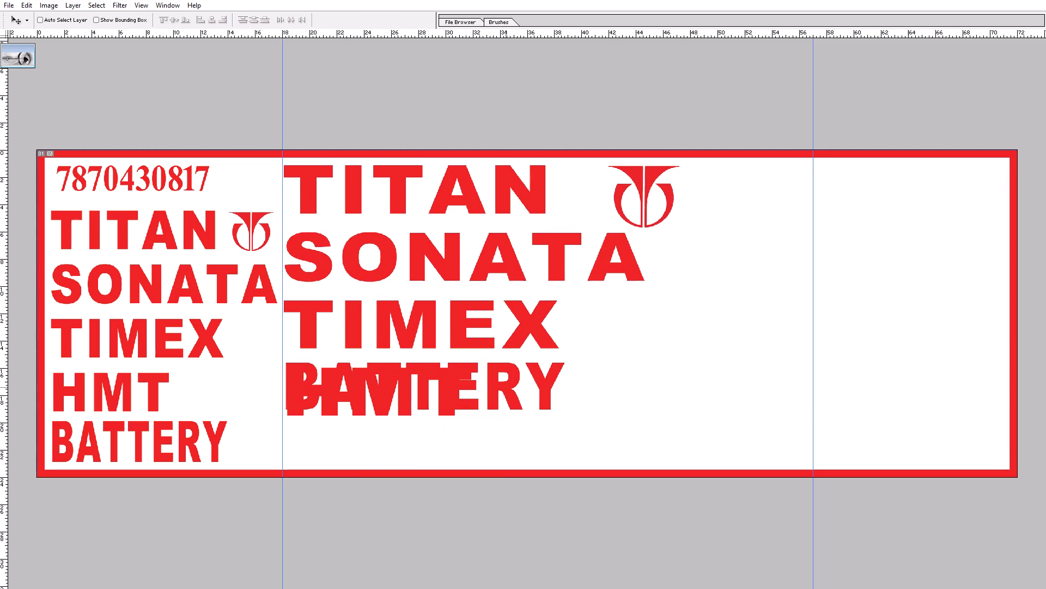
Move the large BATTERY text down below HMT, just above the red bottom border.
left_click(506, 387, "ctrl")
left_click_drag(506, 387, 506, 442)
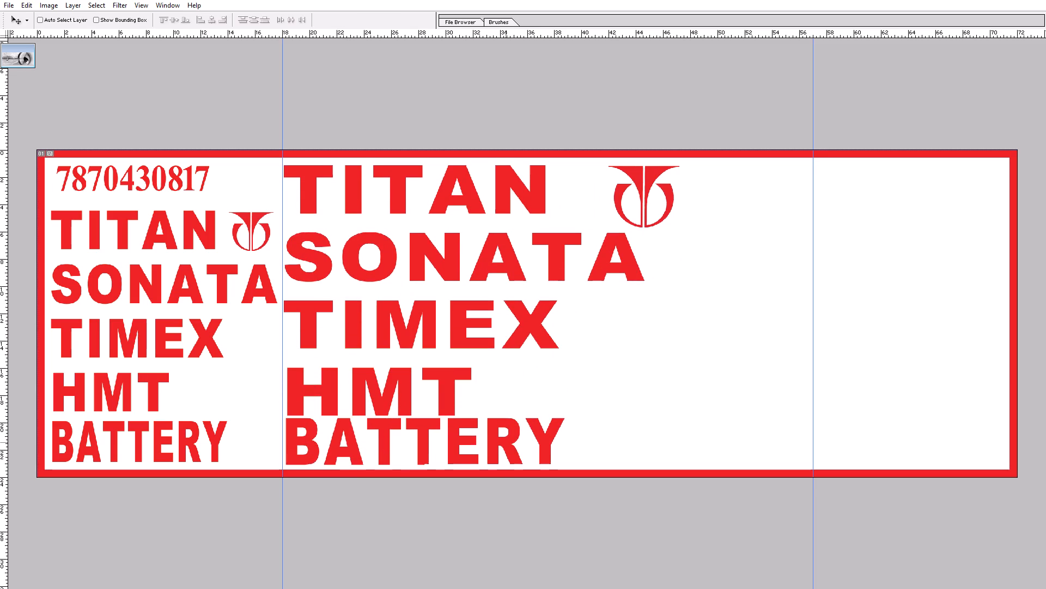
left_click_drag(506, 442, 506, 444)
Tighten the line spacing of the whole large brand list to open a gap between HMT and BATTERY.
key("t")
left_click(429, 395)
key("ctrl+a")
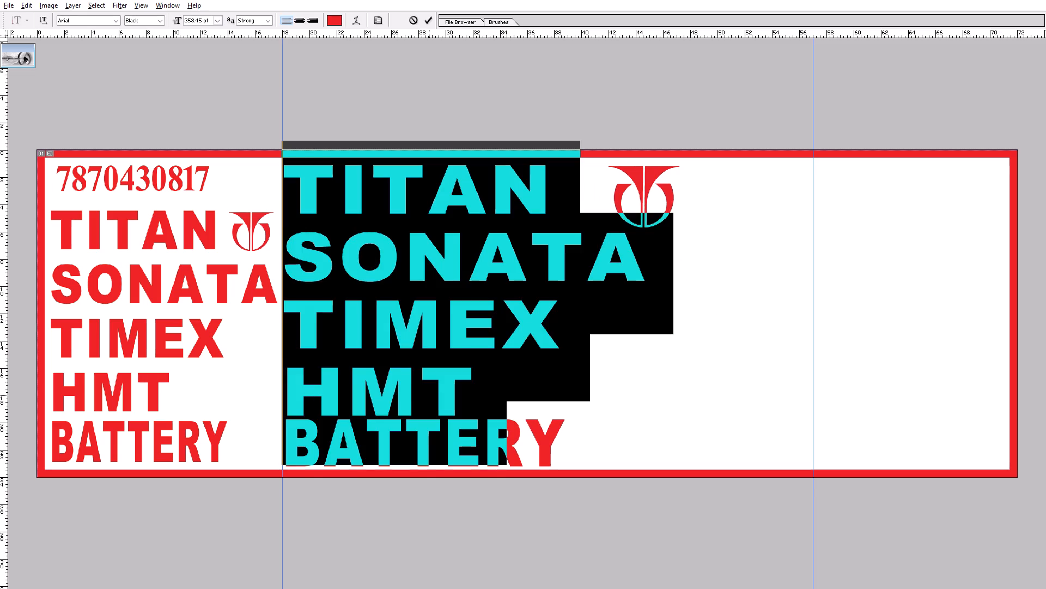
key("alt+Up")
key("alt+Up")
key("alt+Up")
key("alt+Up")
key("alt+Up")
key("alt+Up")
key("alt+Up")
key("alt+Up")
key("alt+Up")
key("alt+Up")
key("alt+Up")
key("alt+Up")
key("alt+Up")
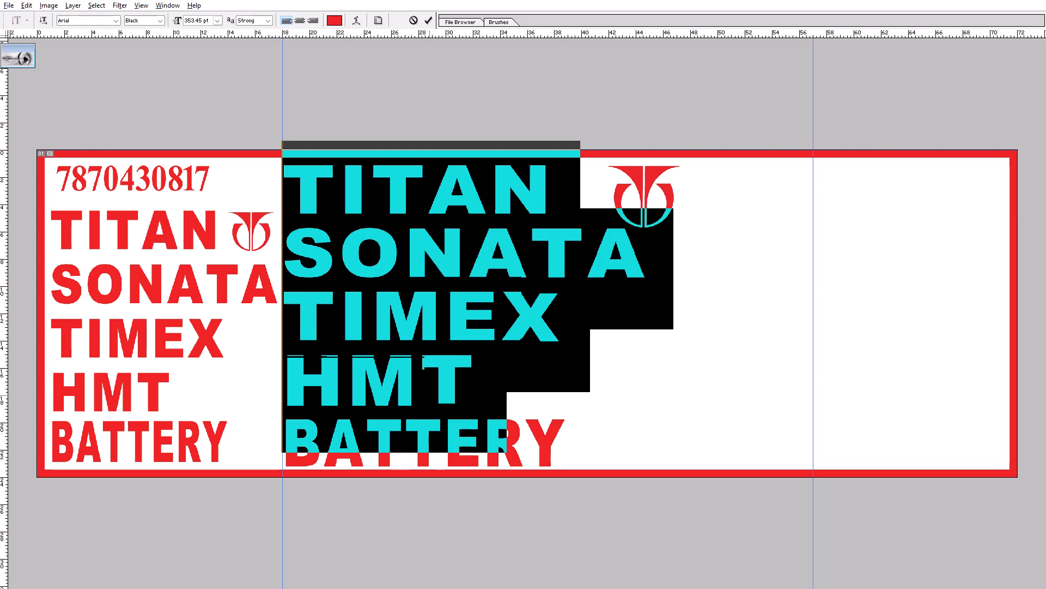
key("ctrl+z")
key("ctrl+Return")
Stretch the large brand list slightly taller toward the BATTERY line.
key("ctrl+t")
left_click_drag(436, 410, 435, 416, "shift")
key("shift+Return")
Move the large Titan logo closer to the TITAN line and shrink it to fit above the end of SONATA.
key("v")
left_click(654, 176, "ctrl")
left_click_drag(654, 176, 628, 172)
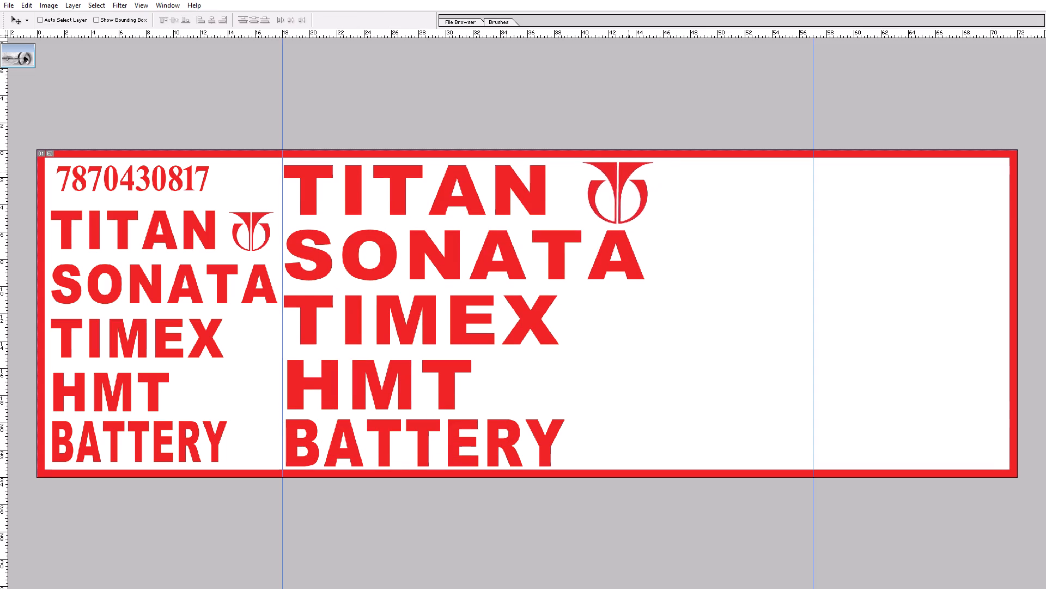
left_click_drag(628, 172, 625, 171)
key("ctrl+t")
left_click_drag(653, 220, 648, 217, "shift")
key("shift+Return")
key("v")
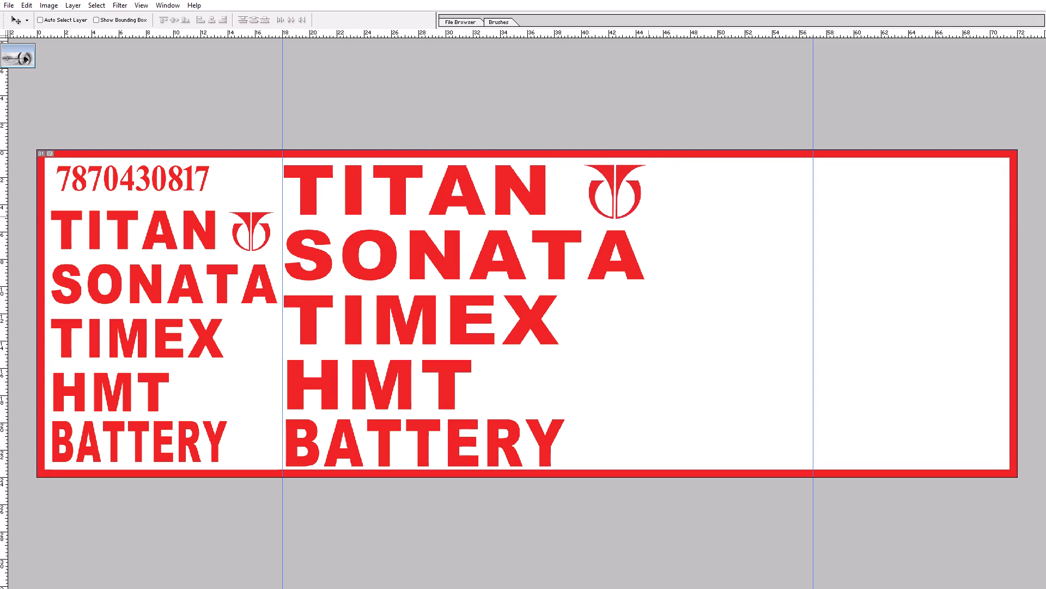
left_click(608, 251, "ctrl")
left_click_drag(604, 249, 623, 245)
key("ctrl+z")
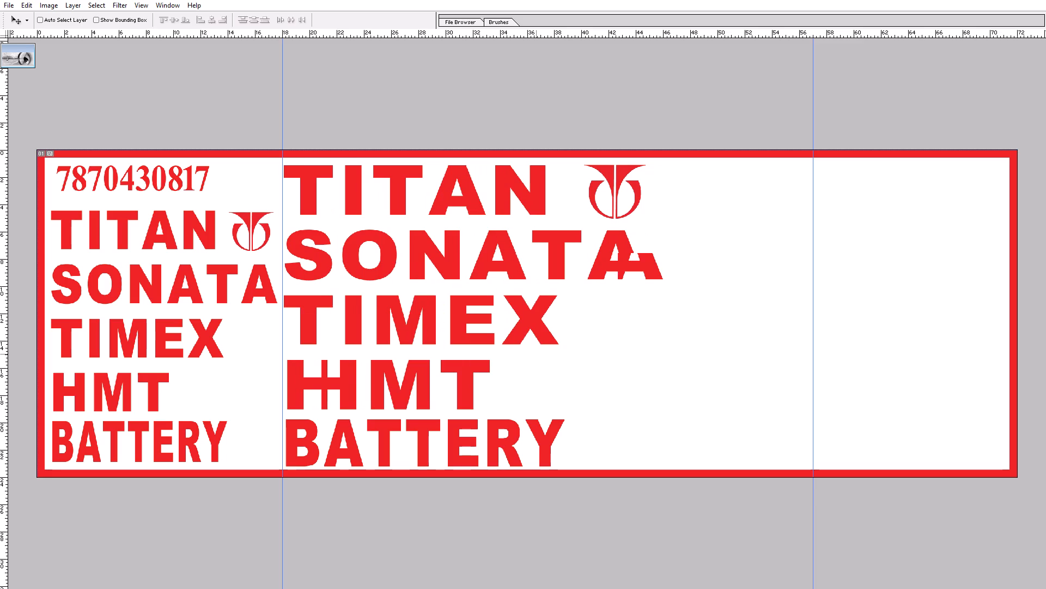
Move the large brand list and BATTERY together about 2.6 in away from the first guide and align their left edges.
left_click(493, 424, "ctrl+shift")
left_click_drag(493, 423, 529, 416)
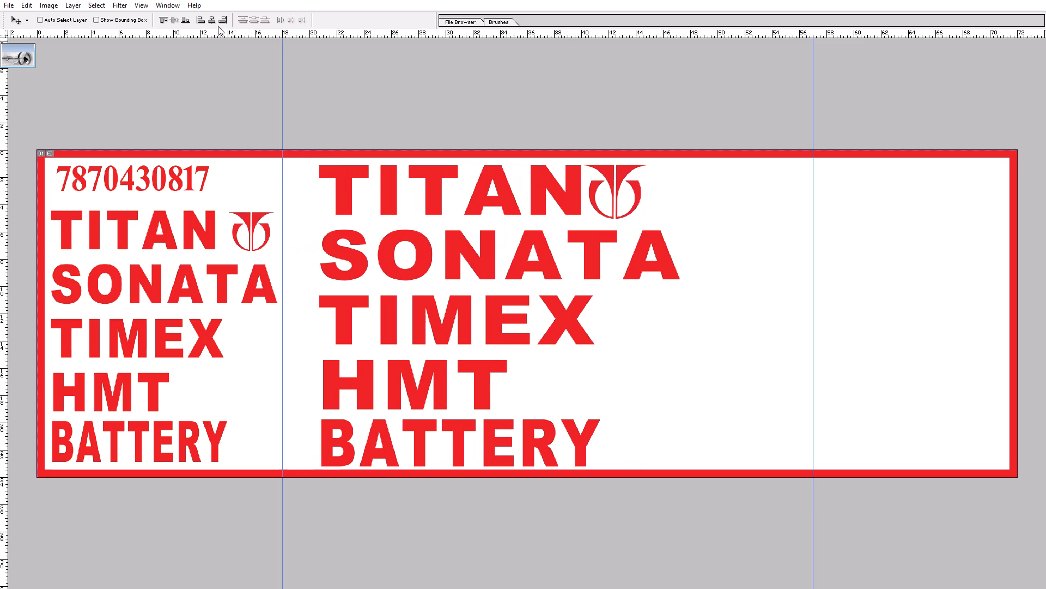
double_click(202, 19)
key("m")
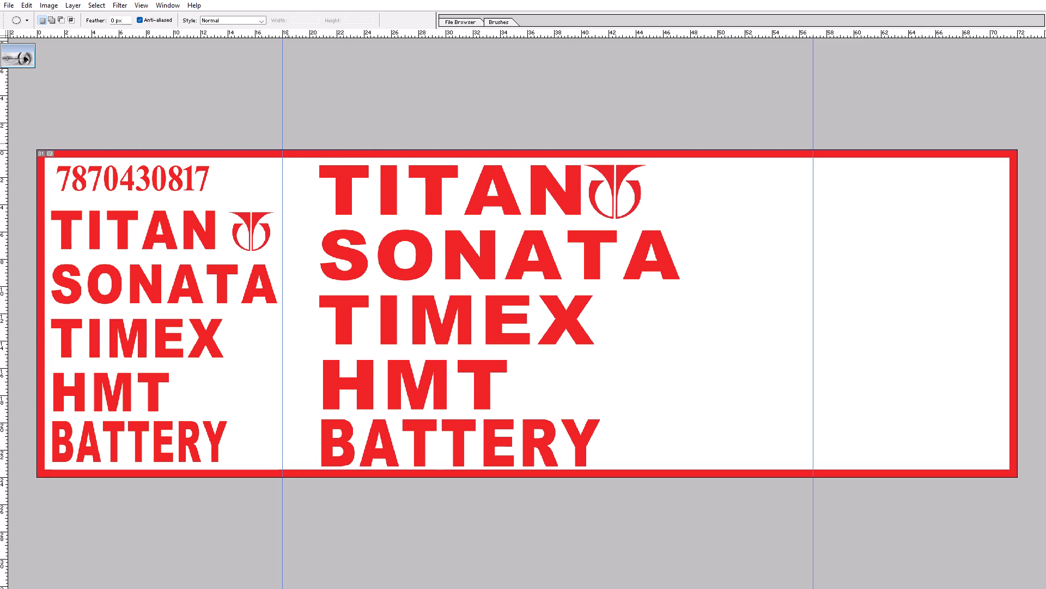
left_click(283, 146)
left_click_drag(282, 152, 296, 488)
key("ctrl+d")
Select a narrow full-height strip just inside the first guide and copy it from the Background onto a new topmost layer.
key("m")
left_click_drag(281, 152, 306, 473)
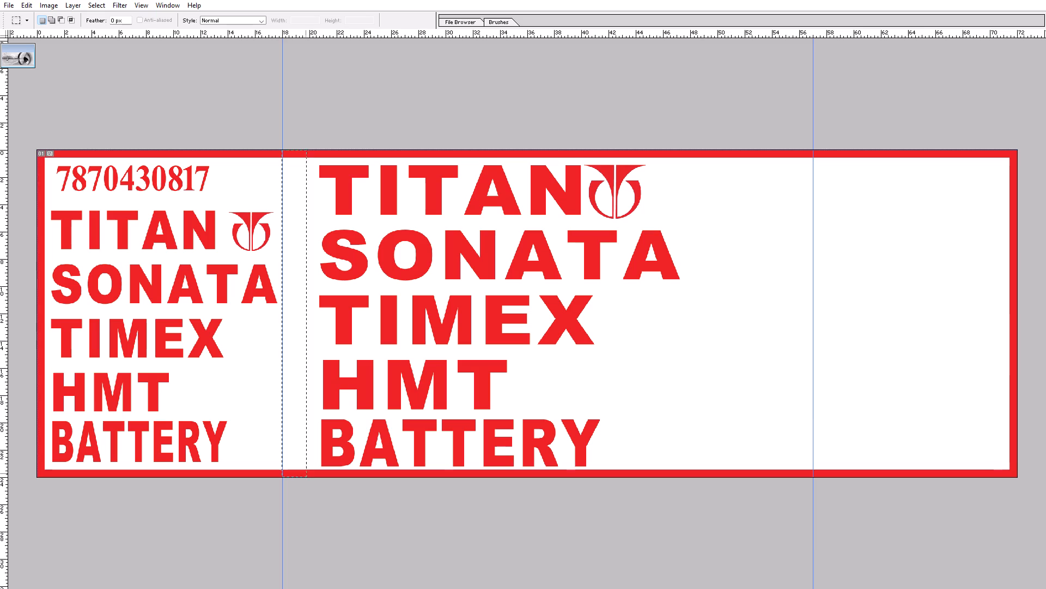
left_click_drag(306, 473, 291, 480)
key("v")
right_click(306, 426)
left_click(332, 434)
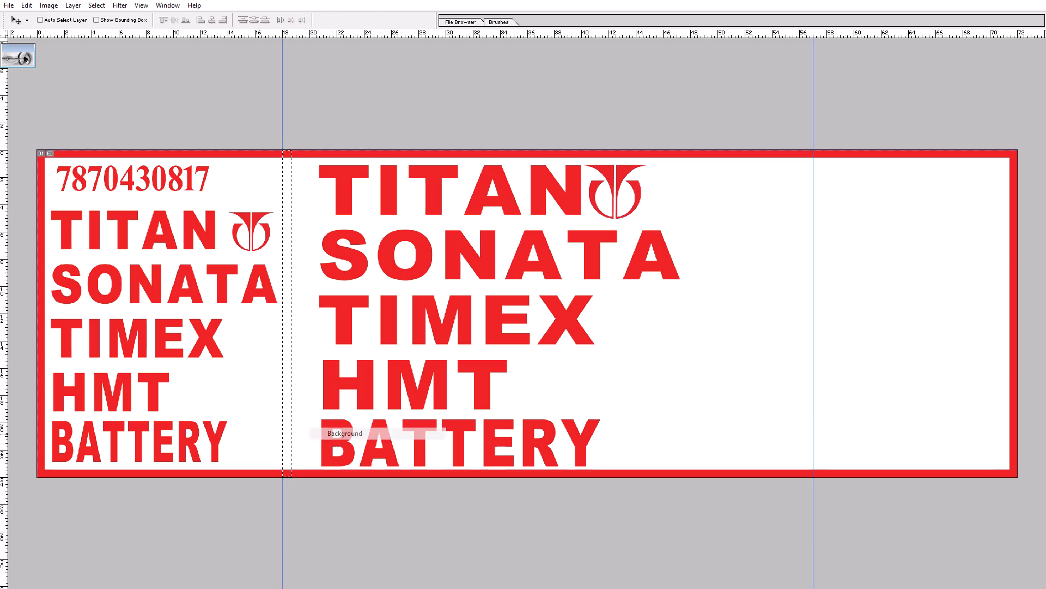
key("ctrl+c")
key("ctrl+v")
key("ctrl+shift+bracketright")
Turn the strip into a red divider with a Color Overlay and nudge it slightly toward the large brand list.
key("alt+l")
key("alt+y")
key("n")
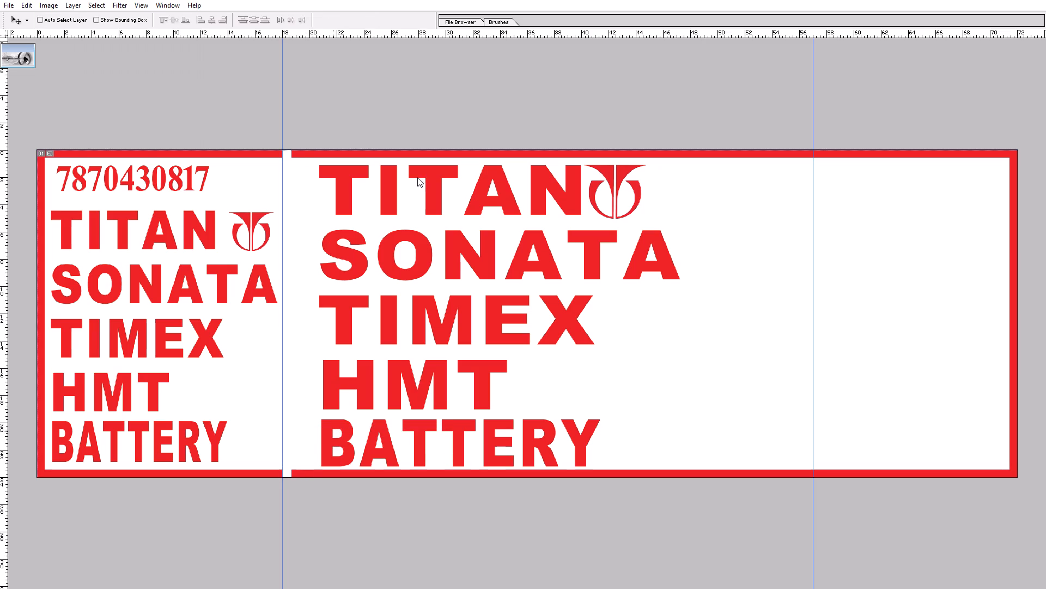
left_click(444, 266)
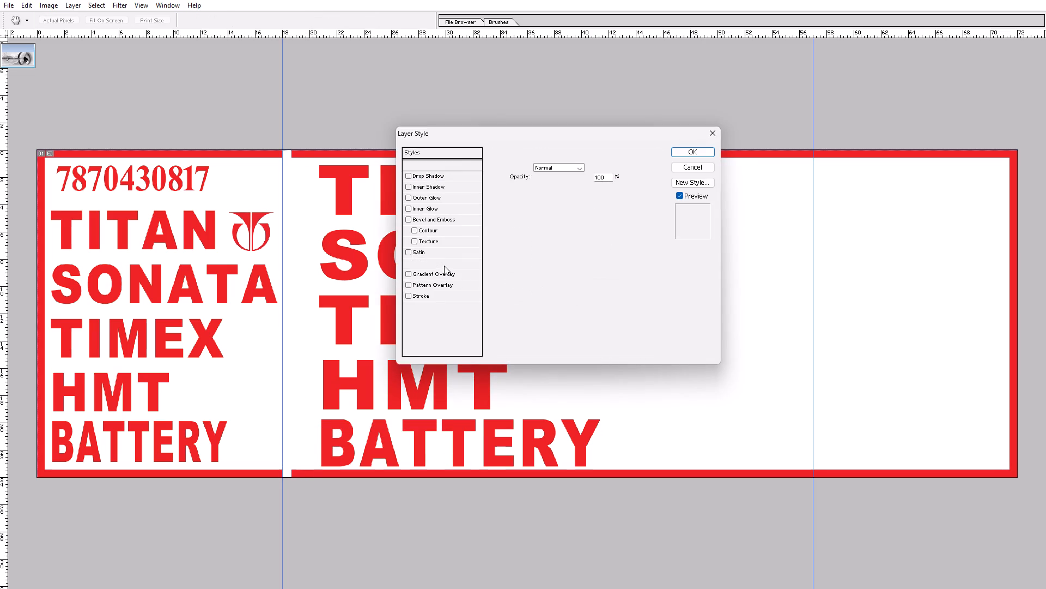
key("Return")
key("Return")
key("v")
left_click(312, 305, "shift")
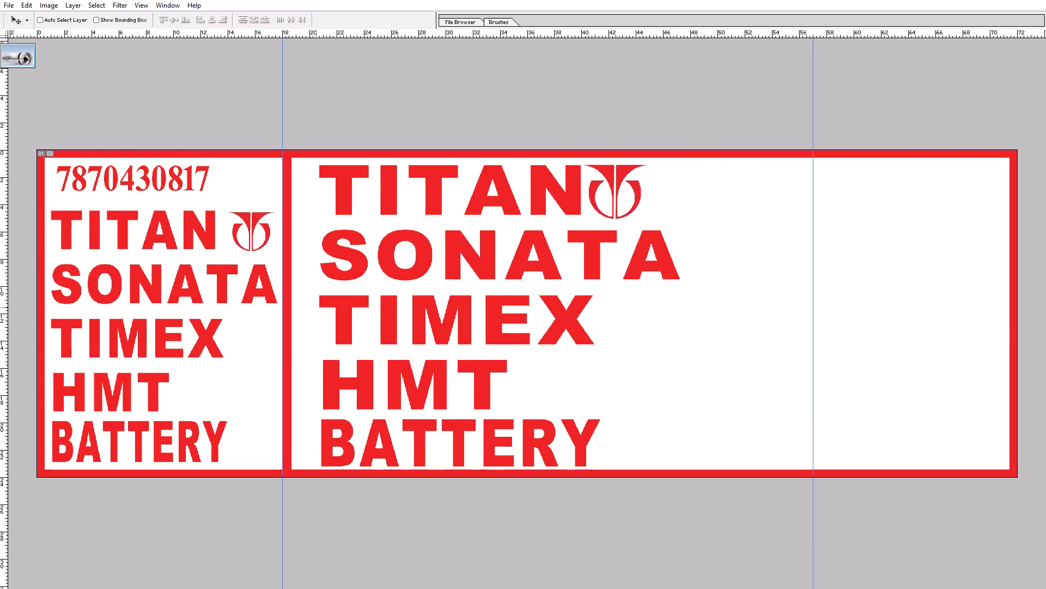
key("Right")
key("Right")
type("vv")
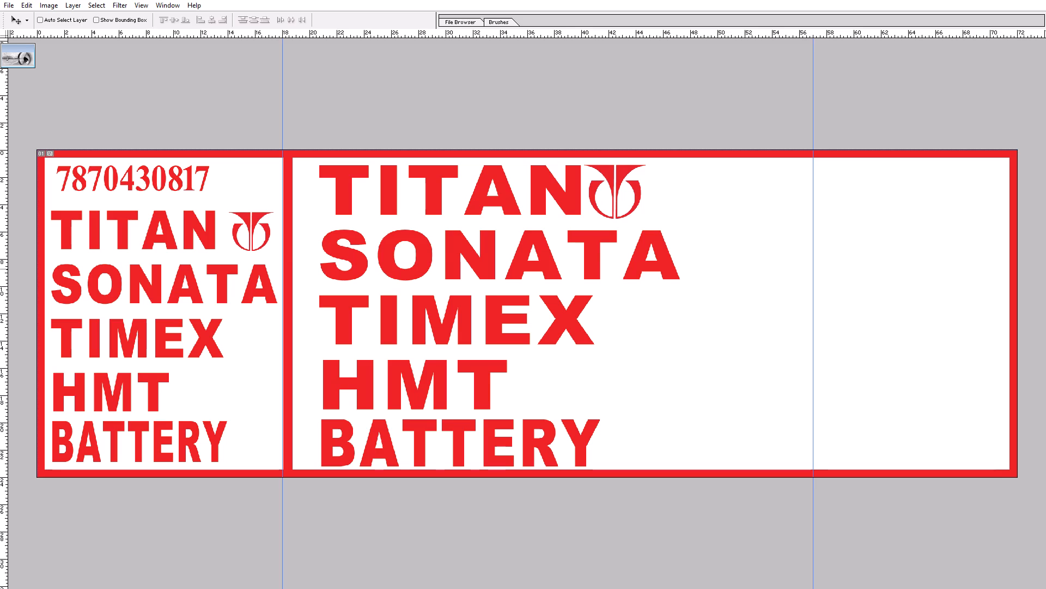
Nudge the large brand list and BATTERY about 0.3 in toward the divider and the large Titan logo slightly away from TITAN.
double_click(585, 250, "ctrl")
left_click(629, 175, "ctrl")
left_click(625, 173, "ctrl")
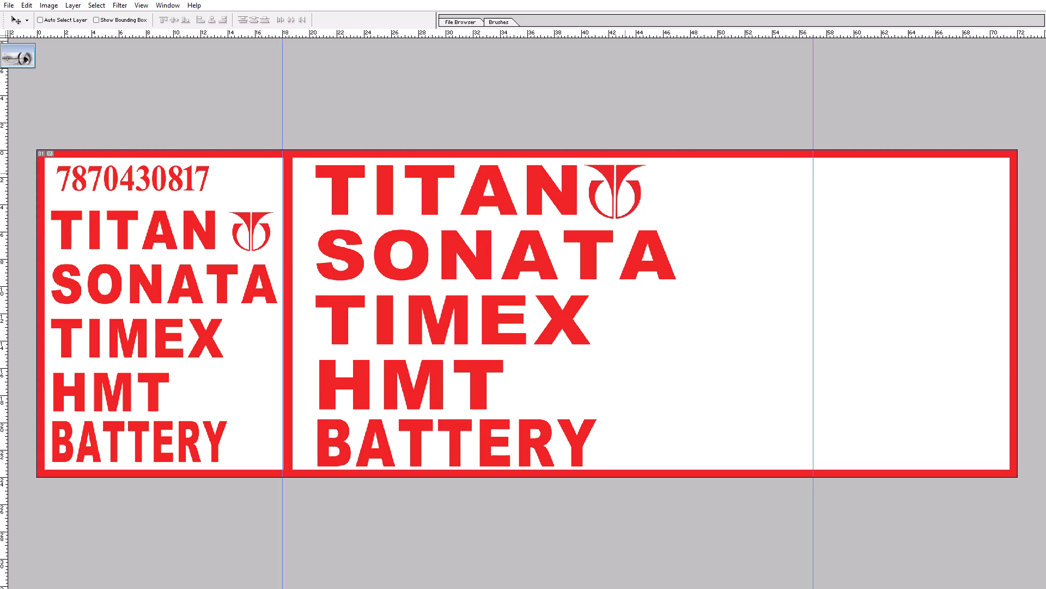
double_click(621, 172, "ctrl")
key("v")
key("v")
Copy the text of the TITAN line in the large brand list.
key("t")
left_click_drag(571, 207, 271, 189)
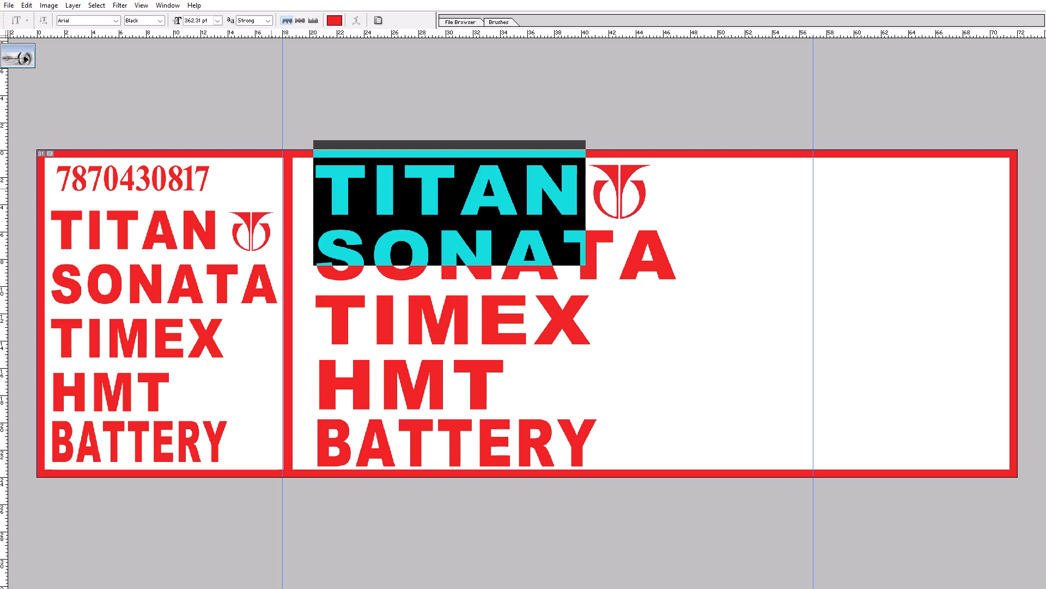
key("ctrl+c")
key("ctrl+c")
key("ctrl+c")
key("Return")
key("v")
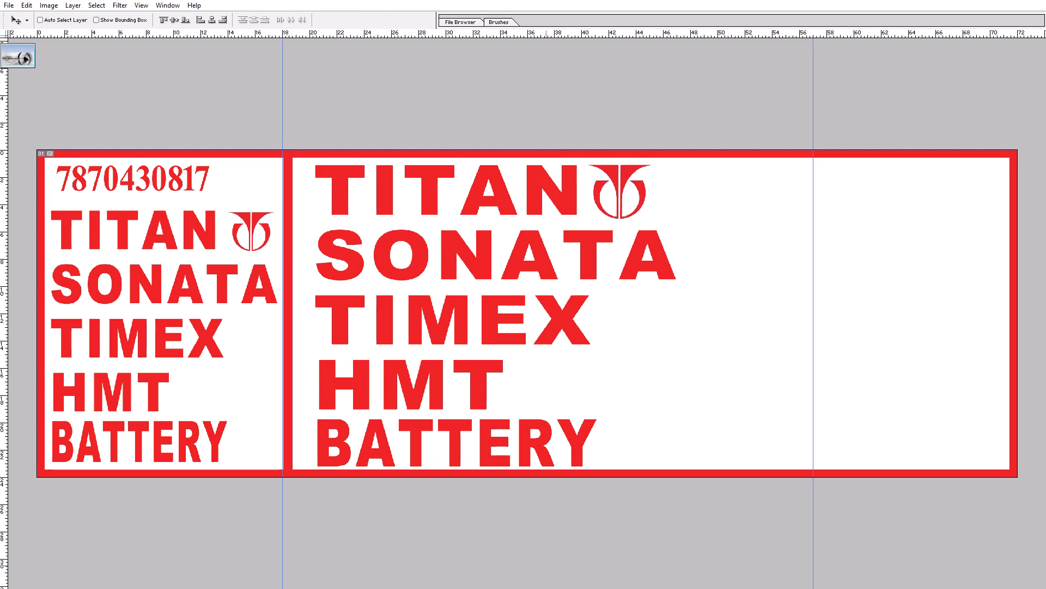
Darken the large brand list's Color Overlay by setting its black (K) component to 30%.
key("f")
key("f")
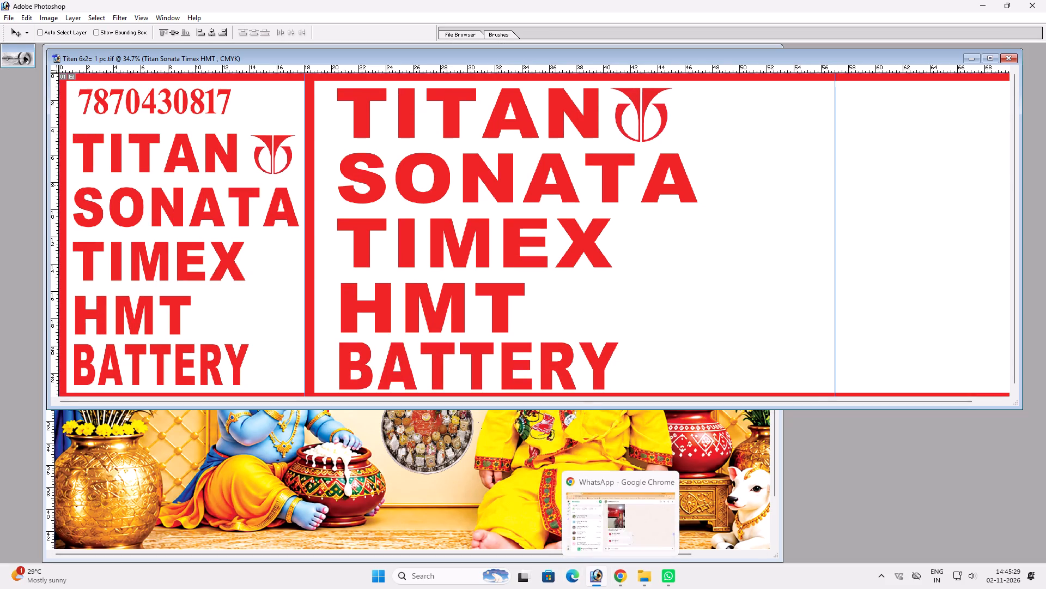
left_click(495, 177)
key("v")
key("alt+l")
key("alt+y")
key("n")
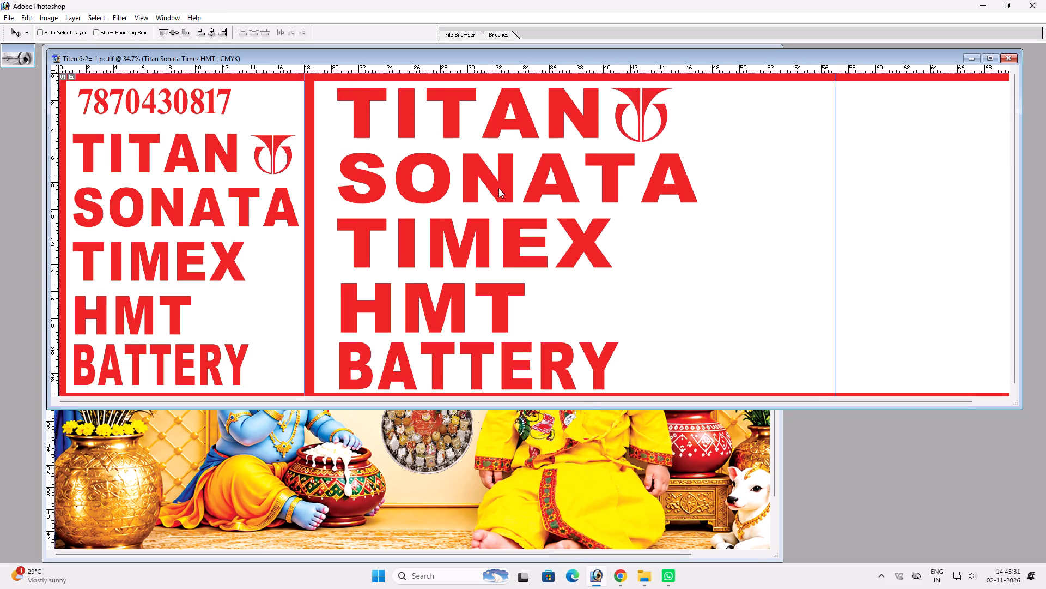
left_click(463, 263)
left_click(595, 166)
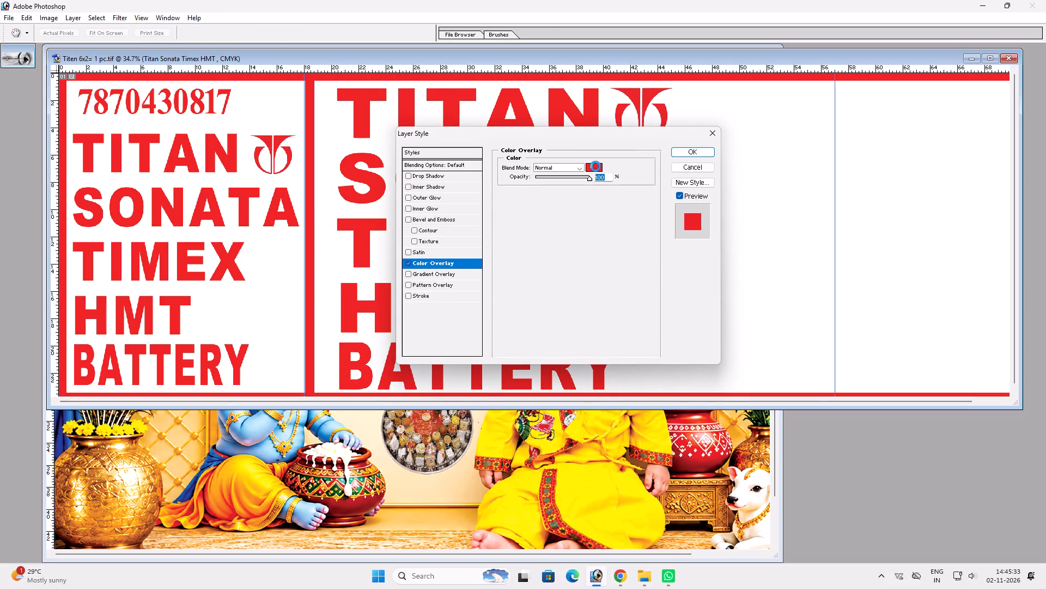
key("Tab")
key("Tab")
key("Tab")
type("30")
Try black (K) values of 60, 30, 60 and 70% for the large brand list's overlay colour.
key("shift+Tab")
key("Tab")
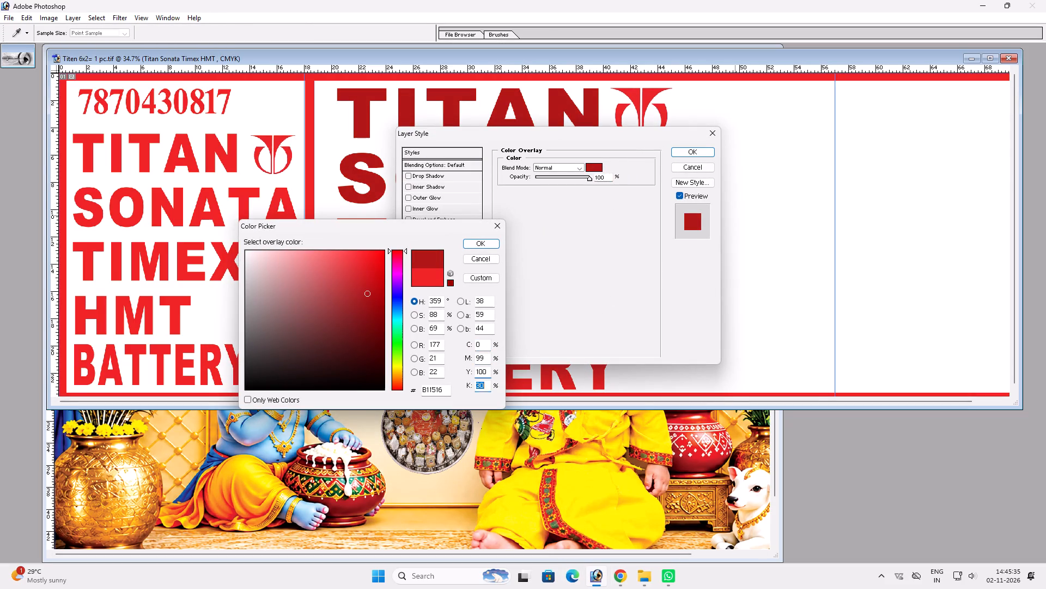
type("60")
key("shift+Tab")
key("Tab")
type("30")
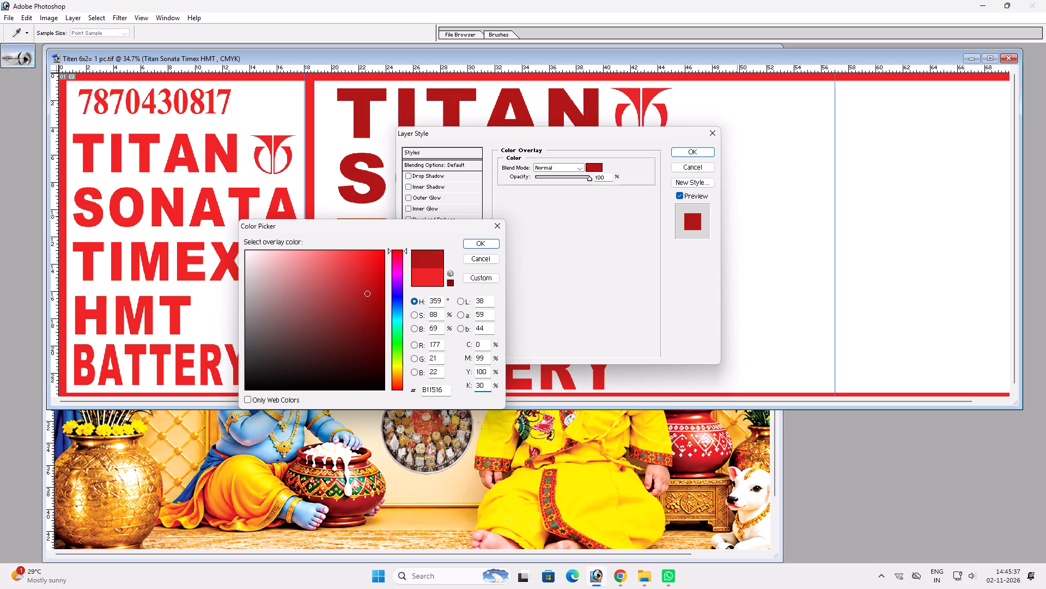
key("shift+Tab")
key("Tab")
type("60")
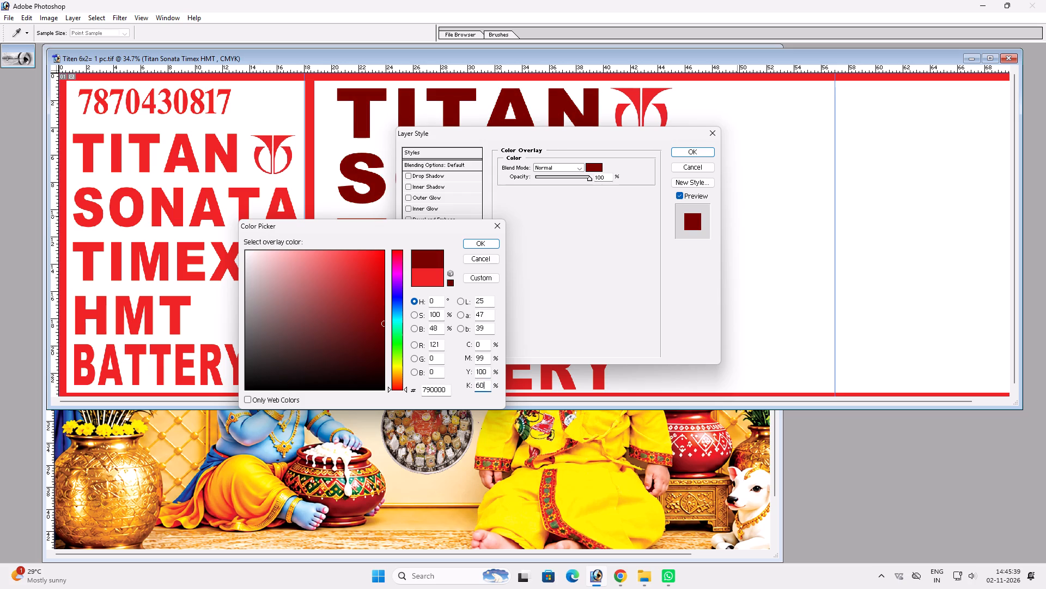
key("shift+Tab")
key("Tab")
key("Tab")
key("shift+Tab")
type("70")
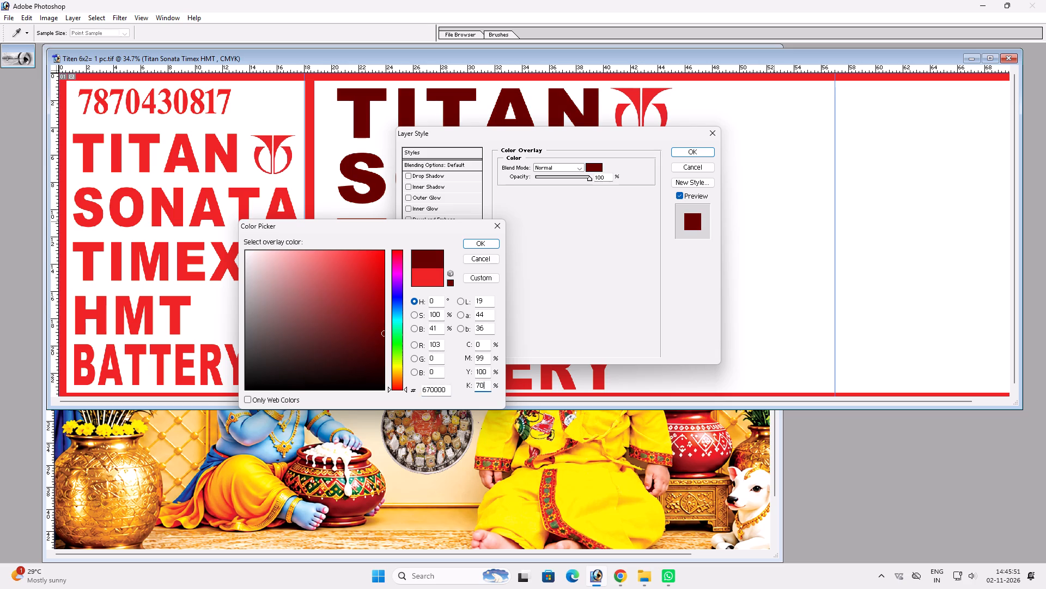
Set the overlay colour's black (K) to 65% and apply the style to the large brand list.
key("shift+Tab")
key("Tab")
type("65")
key("Return")
key("Return")
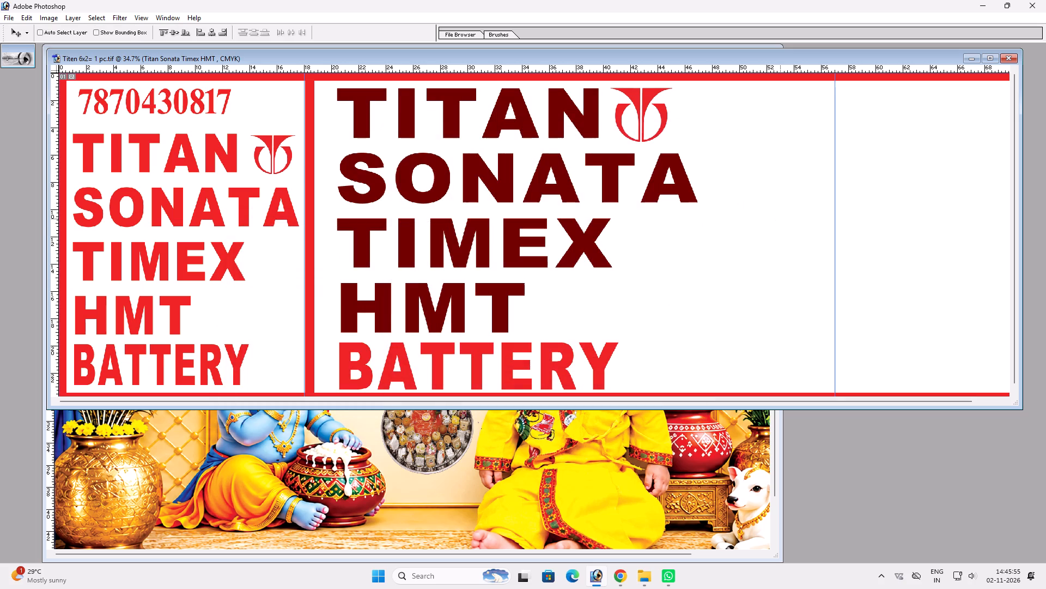
Copy the large brand list's dark red layer style and paste it onto the small brand list and the small Titan logo.
key("v")
key("v")
key("alt+l")
key("alt+y")
key("alt+c")
key("v")
key("v")
left_click(230, 141, "ctrl")
key("alt+l")
key("alt+y")
type("pv")
left_click(264, 139, "ctrl")
key("alt+l")
key("alt+y")
type("pv")
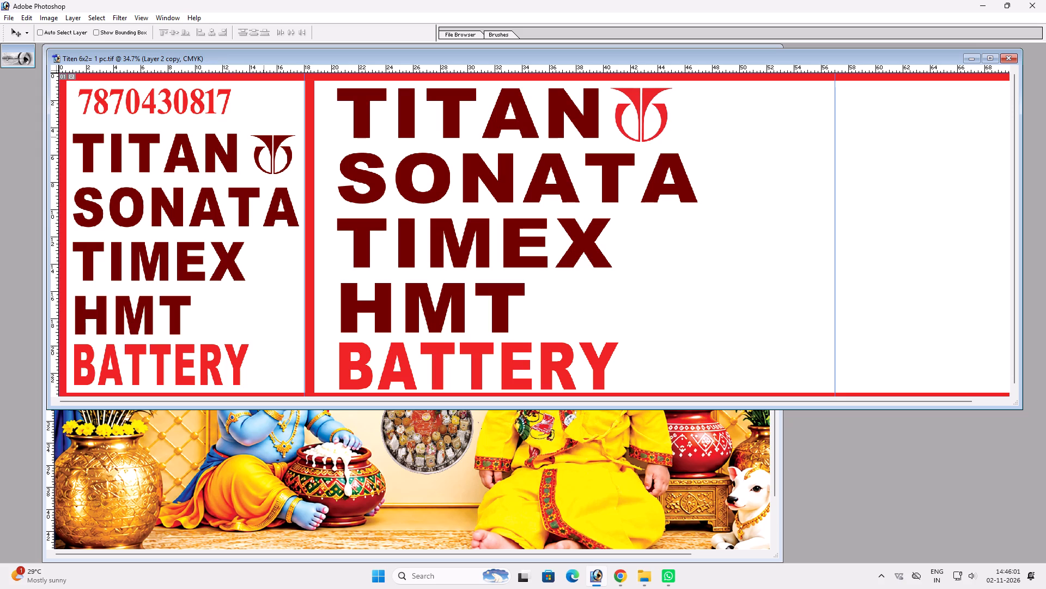
Enlarge the phone number to about 15.5 in wide so it spans most of the small brand column.
left_click(226, 90, "ctrl")
key("ctrl+t")
left_click_drag(235, 113, 295, 125, "shift")
key("shift+Return")
Paste the dark red layer style onto the phone number, both BATTERY lines and the large Titan logo.
key("alt+l")
key("alt+y")
type("pv")
key("v")
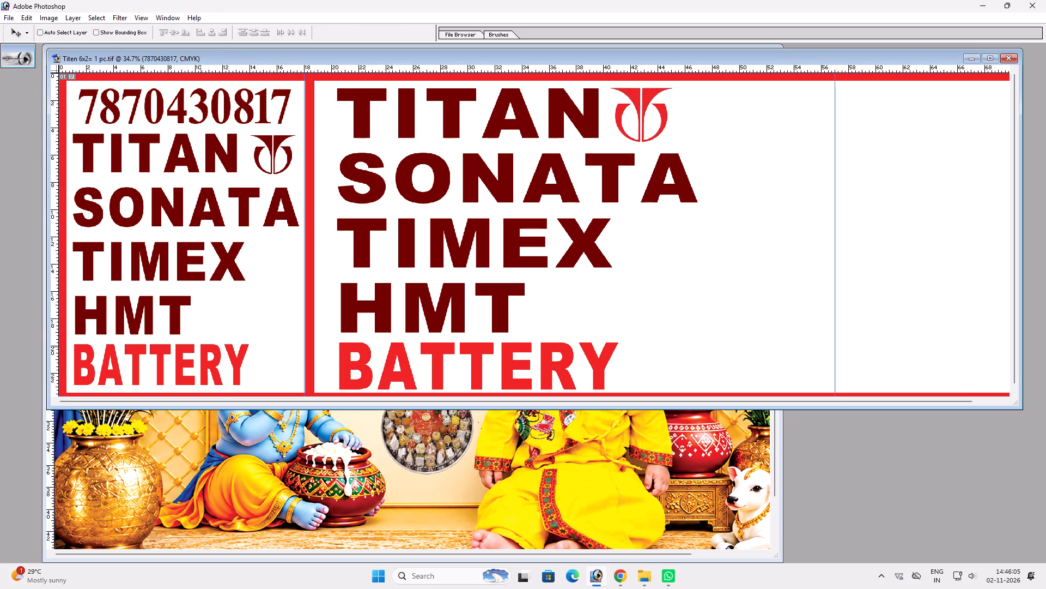
left_click(204, 347, "ctrl")
key("alt+l")
key("alt+y")
key("p")
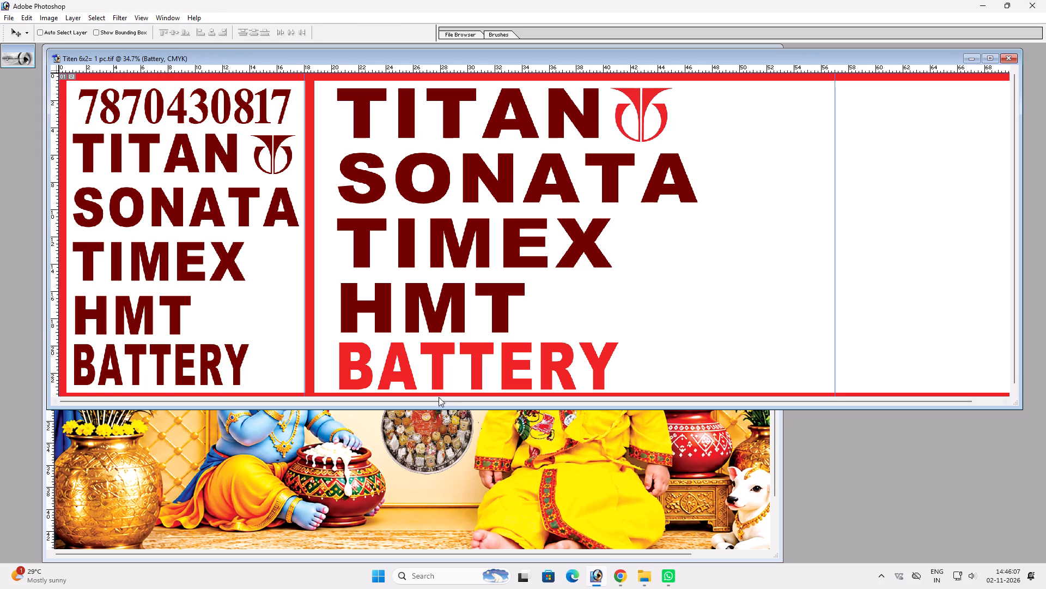
left_click(439, 376, "ctrl")
key("alt+l")
key("alt+y")
type("pf")
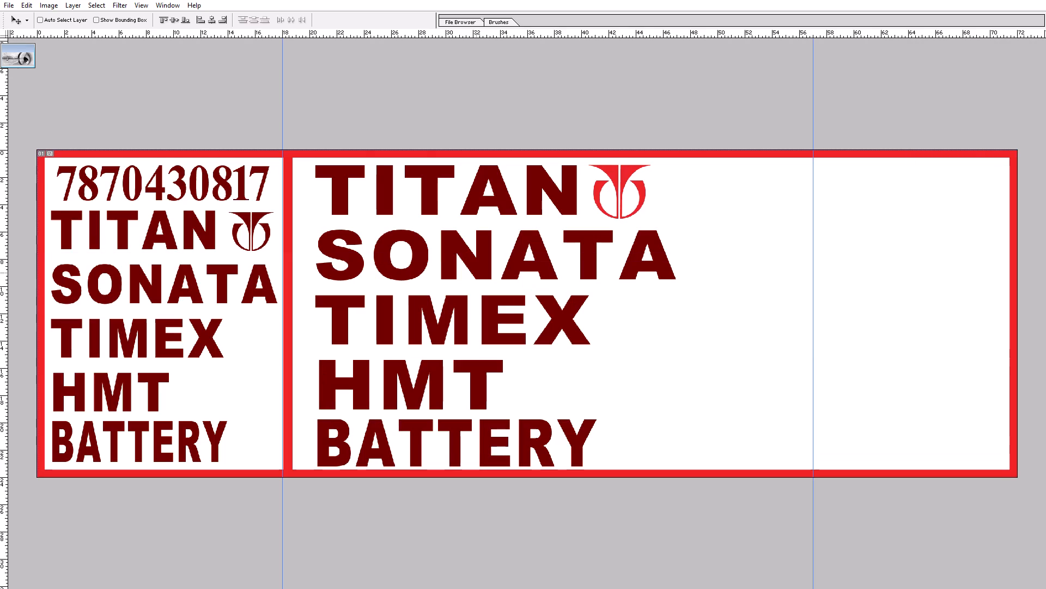
left_click(611, 171, "ctrl")
key("alt+l")
key("alt+y")
key("p")
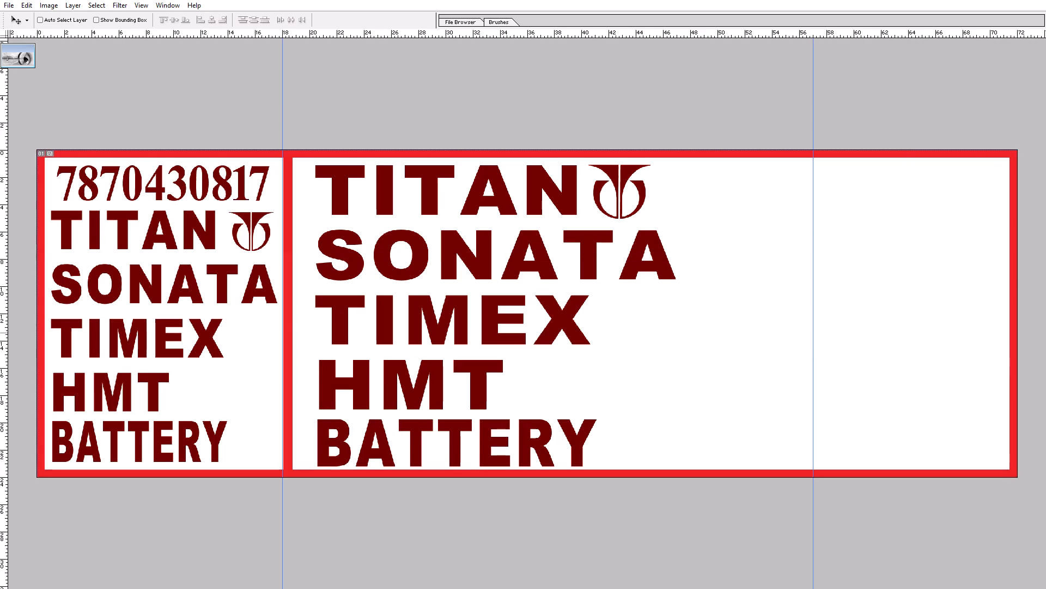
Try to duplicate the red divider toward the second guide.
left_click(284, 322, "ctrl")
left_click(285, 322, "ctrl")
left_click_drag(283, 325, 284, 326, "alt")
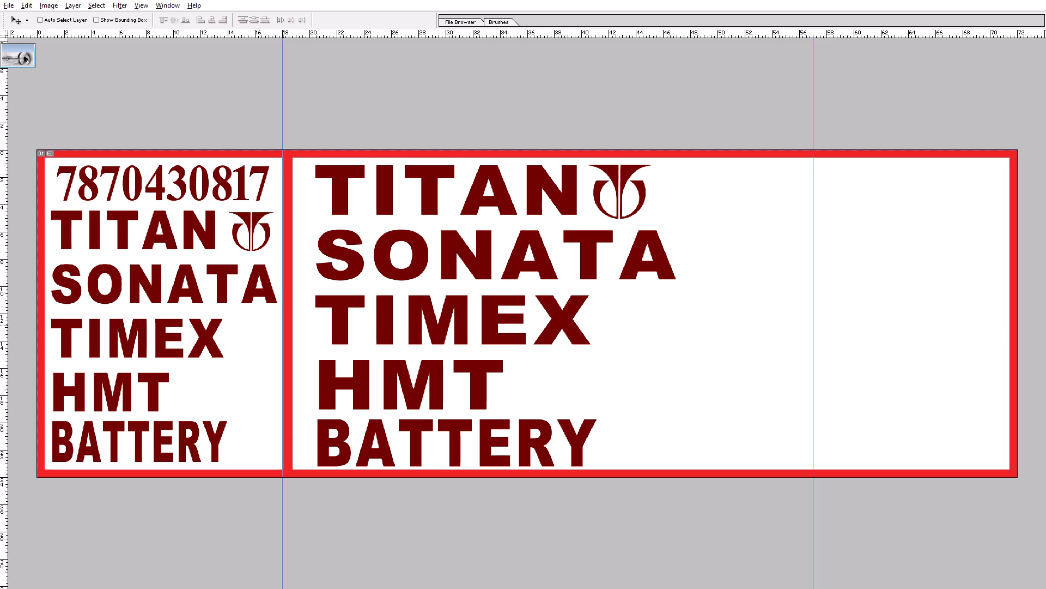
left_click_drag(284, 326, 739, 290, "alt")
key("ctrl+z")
Duplicate the red divider and place the copy against the inner side of the second guide.
left_click(290, 333, "ctrl")
left_click_drag(290, 333, 667, 309, "alt")
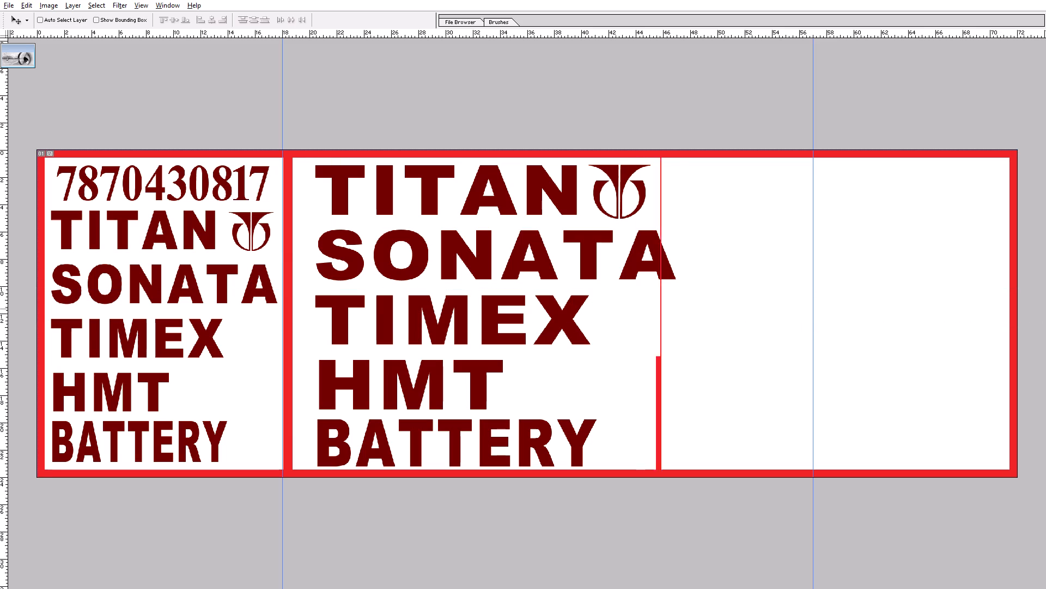
left_click_drag(667, 309, 807, 306, "alt")
key("v")
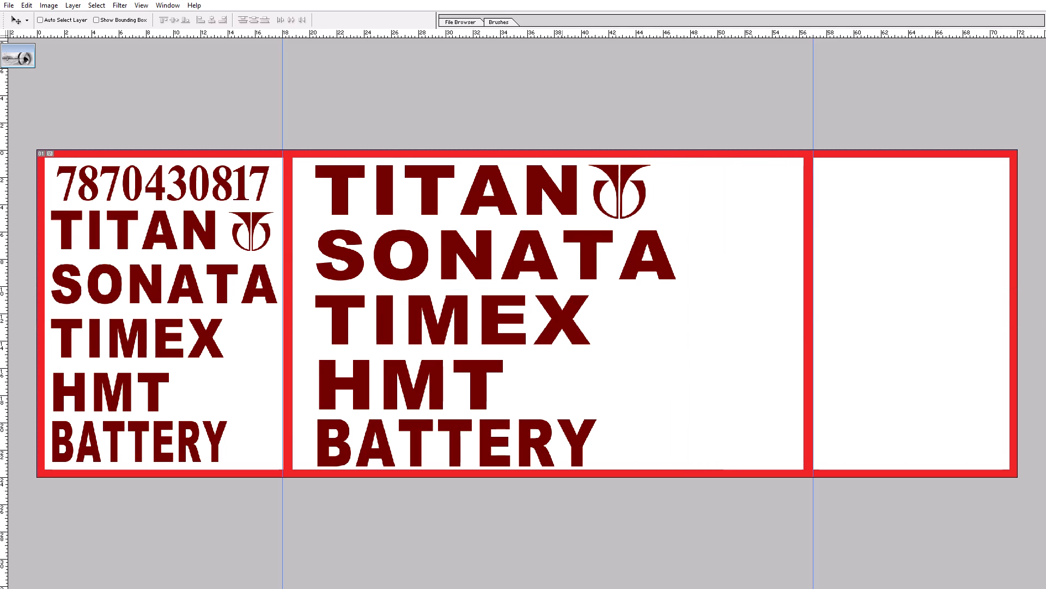
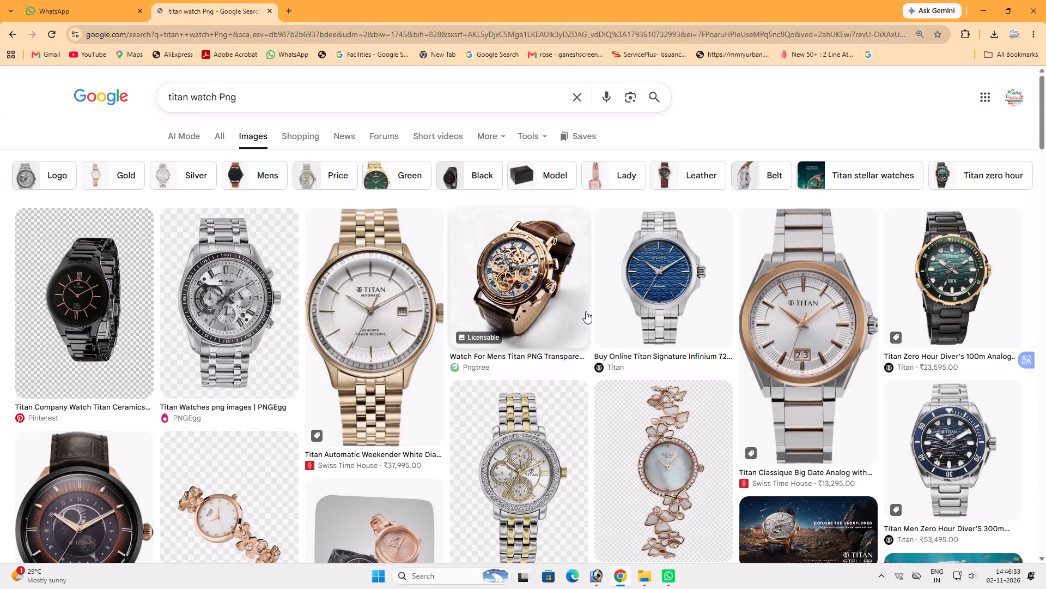
Copy the silver chronograph watch image from the PNGEgg result of the titan watch search.
left_click(242, 298)
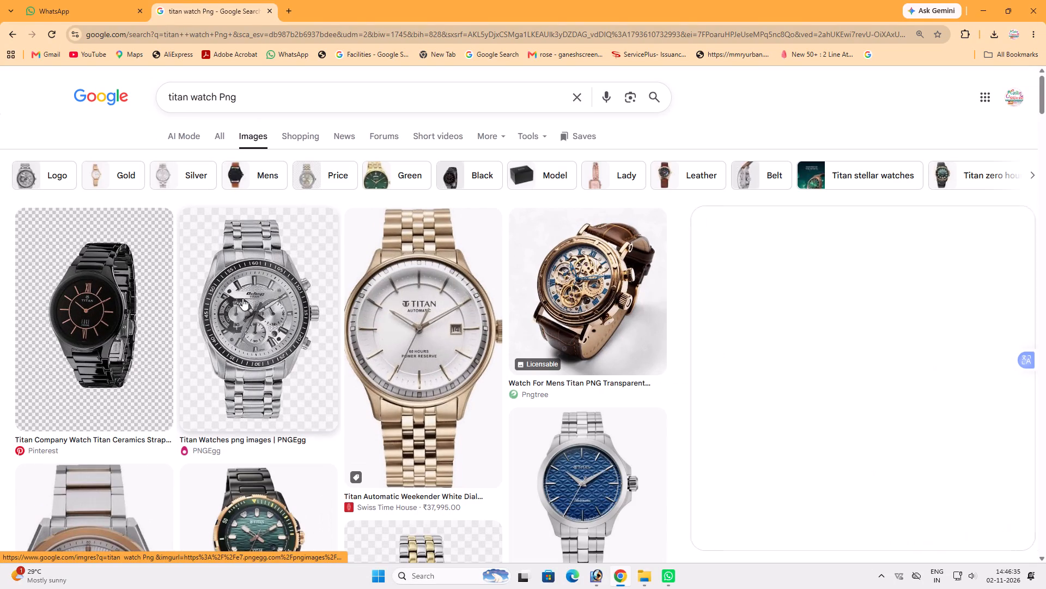
right_click(823, 281)
left_click(880, 449)
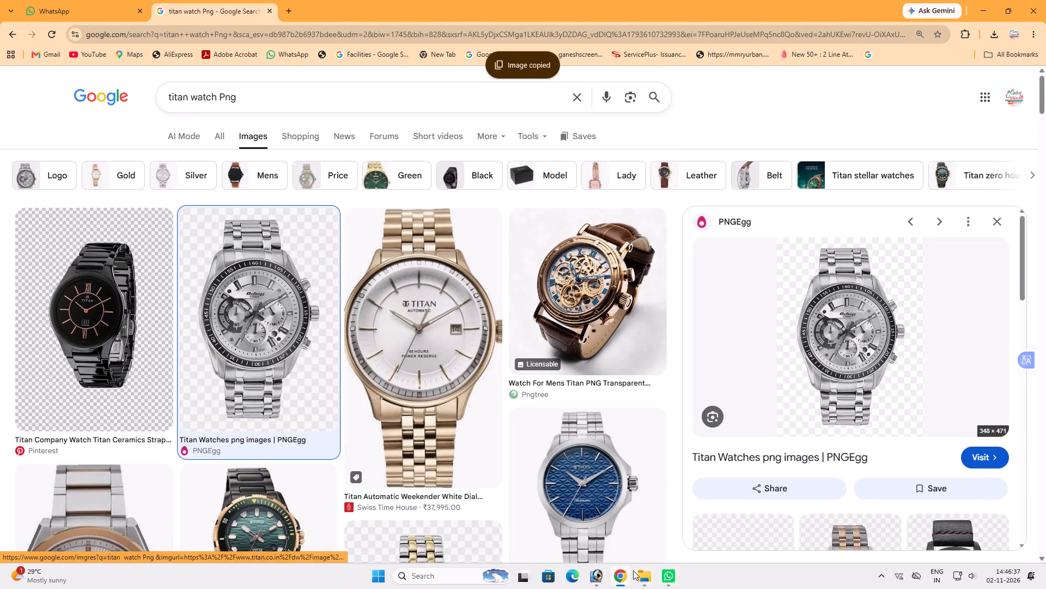
Paste the silver watch into the Titan 6x2 banner in Photoshop and delete its checkered background.
left_click(592, 574)
key("ctrl+v")
key("q")
left_click(551, 286)
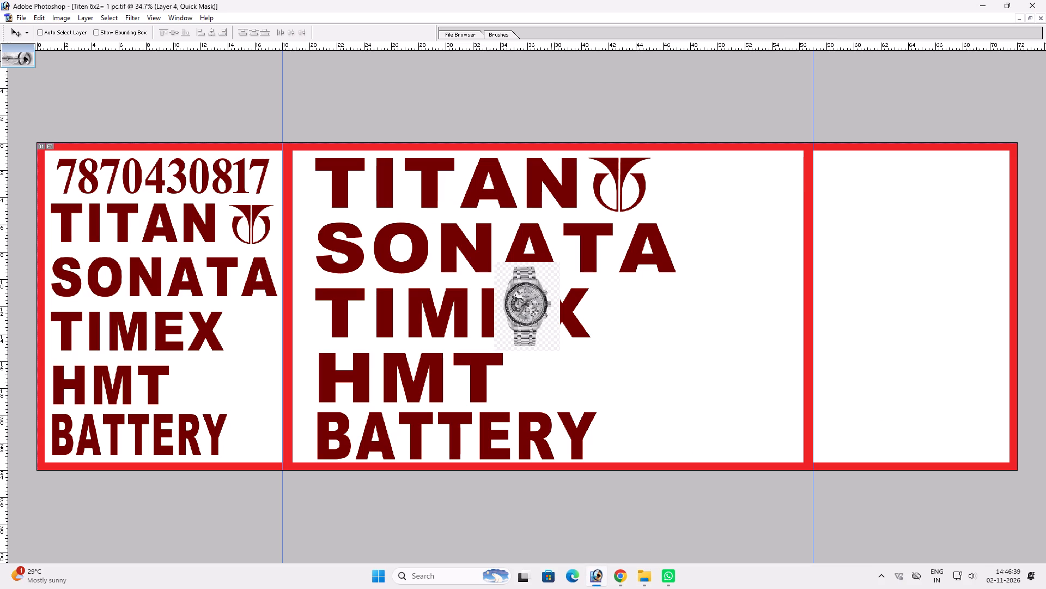
type("qw")
left_click(551, 286)
key("Delete")
key("ctrl+d")
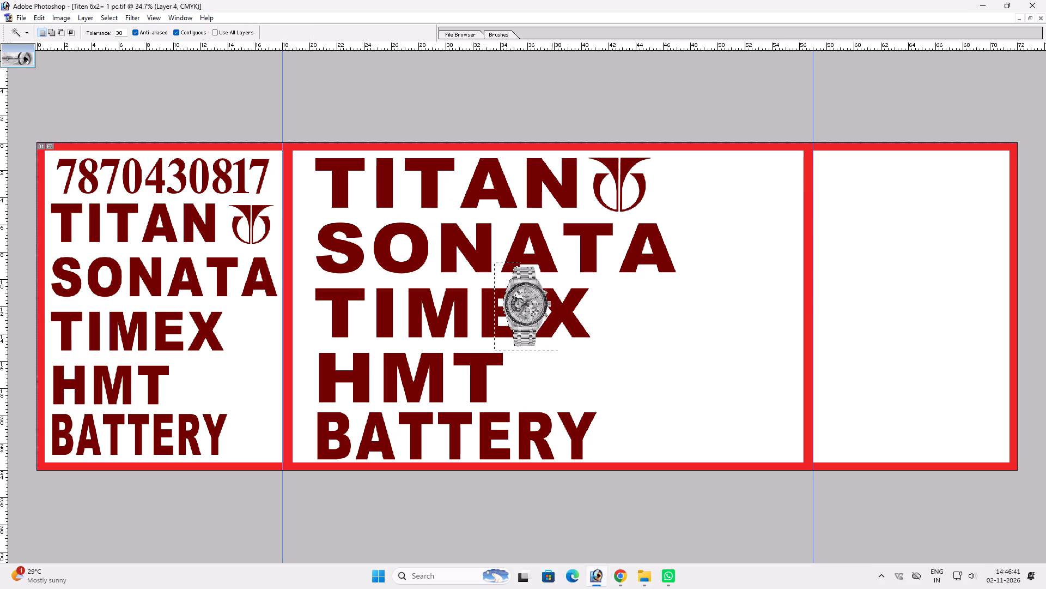
Move the silver watch into the empty area beside the large Titan logo and enlarge it slightly.
key("v")
left_click_drag(543, 291, 734, 183)
key("ctrl+t")
left_click_drag(738, 190, 740, 190, "shift")
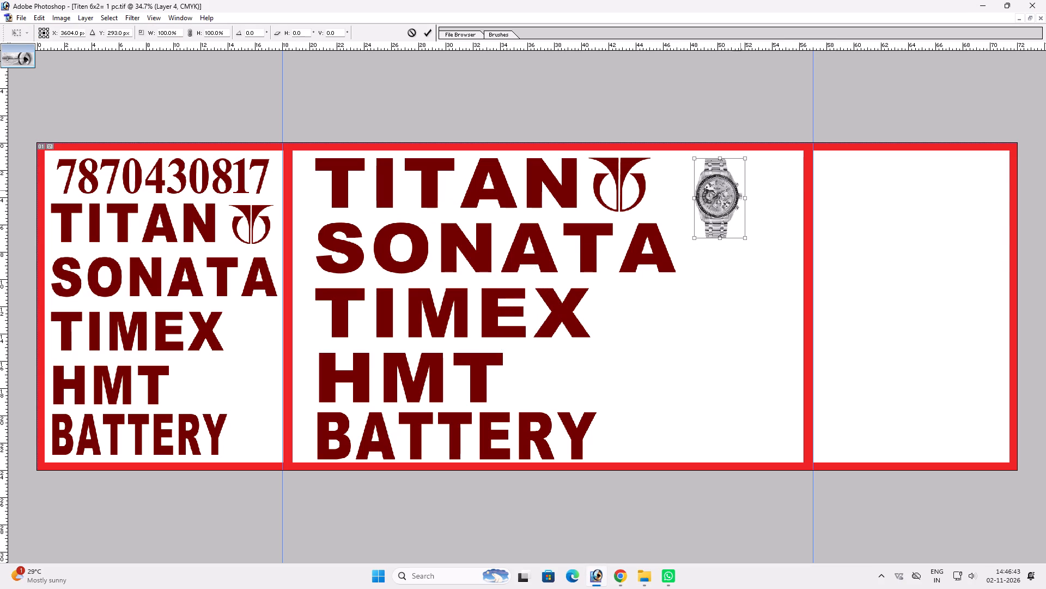
left_click_drag(740, 190, 745, 190, "shift")
left_click_drag(749, 238, 773, 242, "shift")
key("shift+Return")
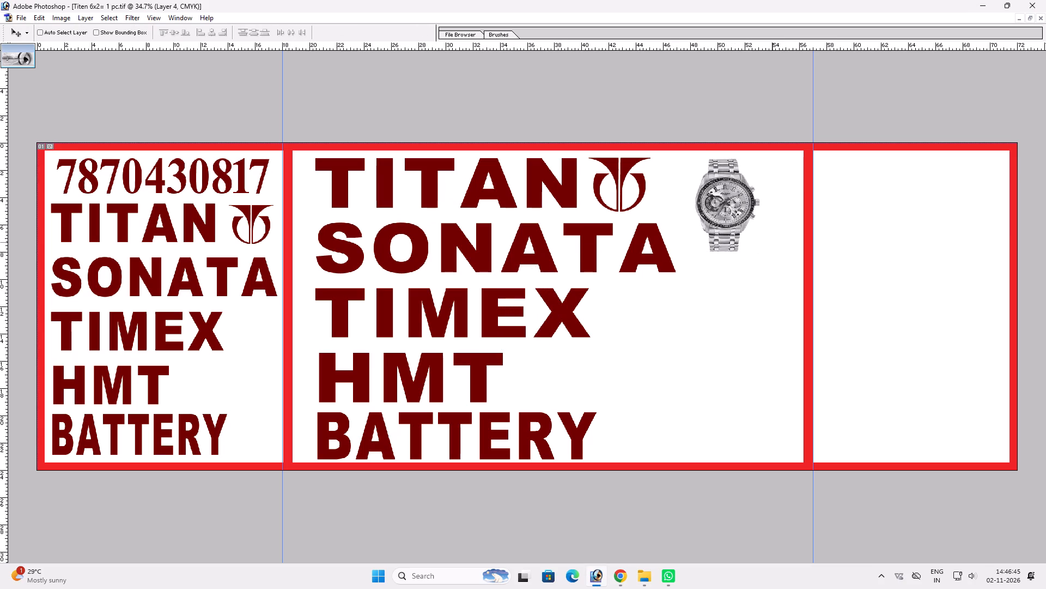
Copy the large SONATA line's text and use it in Chrome to search images for Sonata watch Png.
key("v")
key("v")
key("t")
triple_click(521, 271)
triple_click(521, 267)
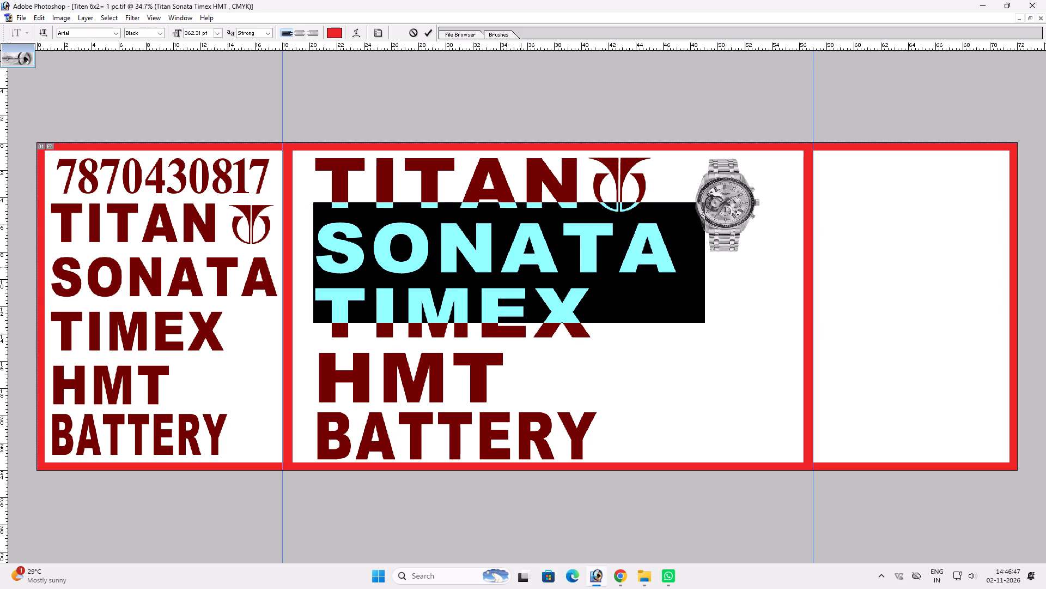
key("ctrl+c")
key("ctrl+c")
key("ctrl+c")
left_click(628, 574)
left_click(255, 87)
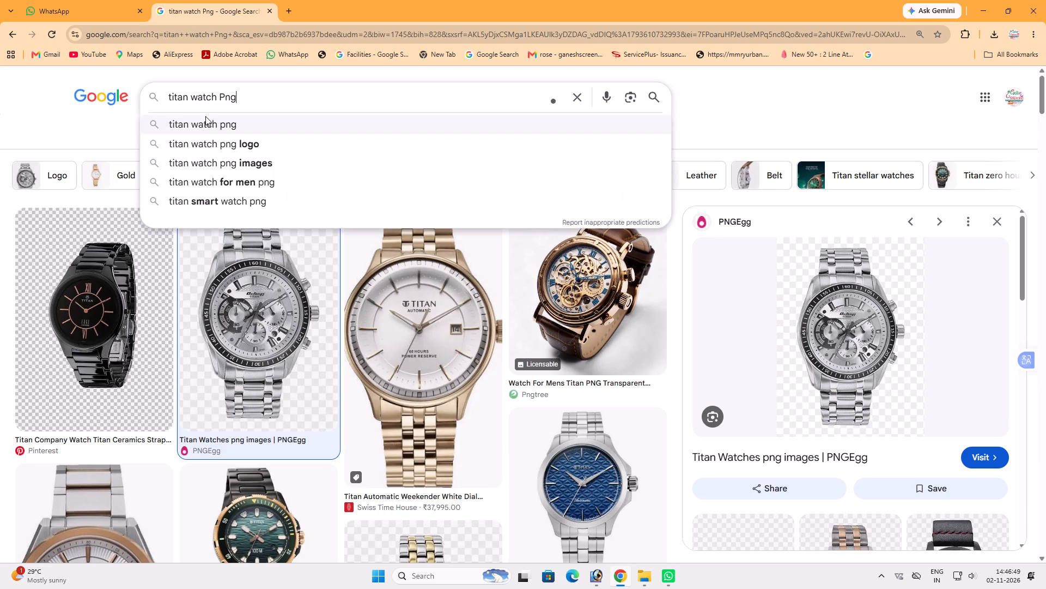
left_click_drag(187, 100, 76, 103)
key("ctrl+v")
key("Return")
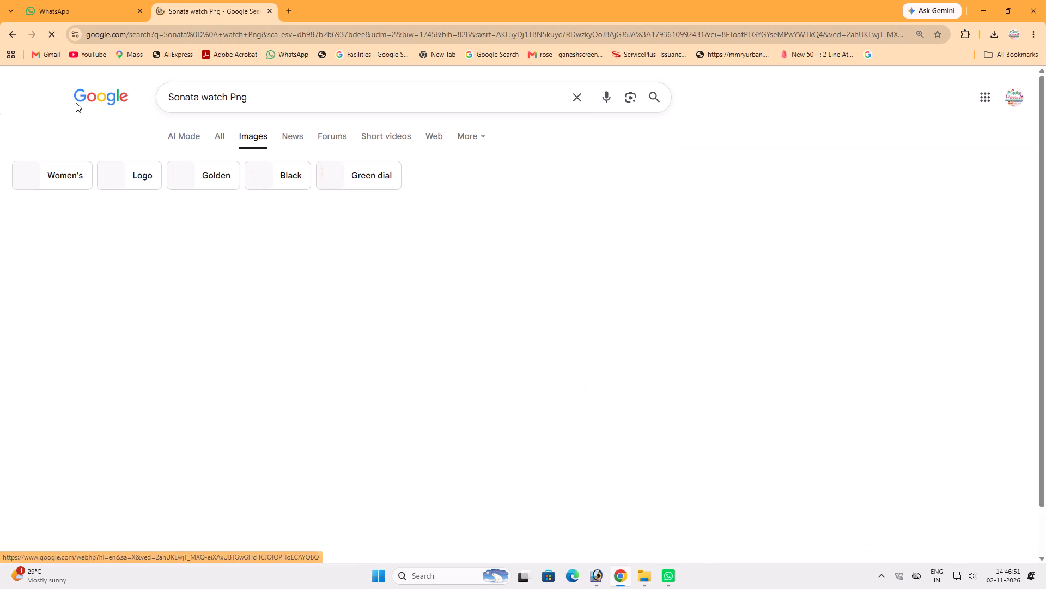
Copy the gold Sonata watch image with the black dial from the Swiss Time House result.
left_click(215, 271)
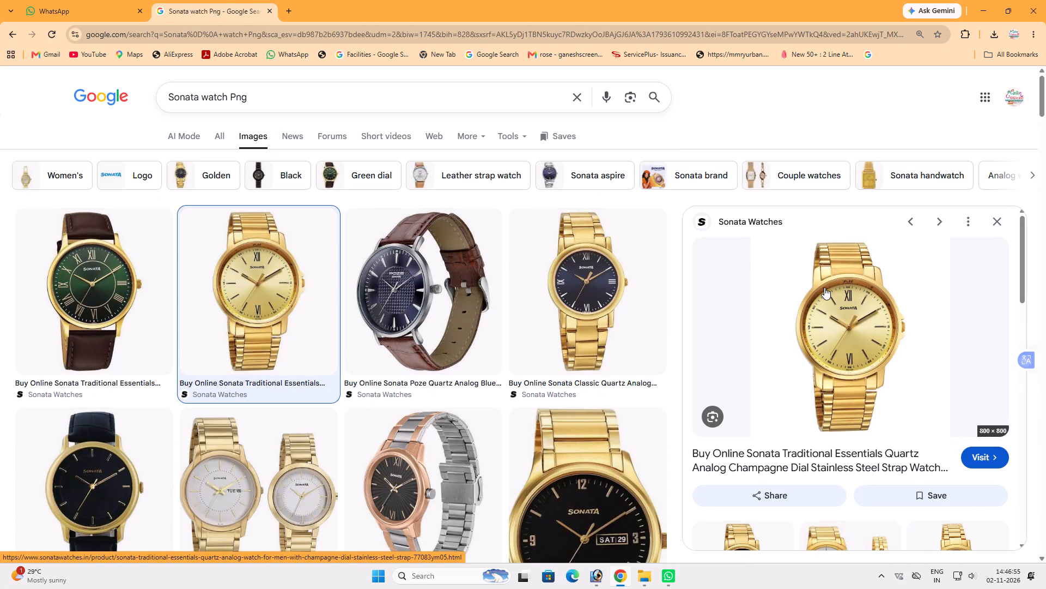
scroll(631, 417, "down", 2)
left_click(625, 403)
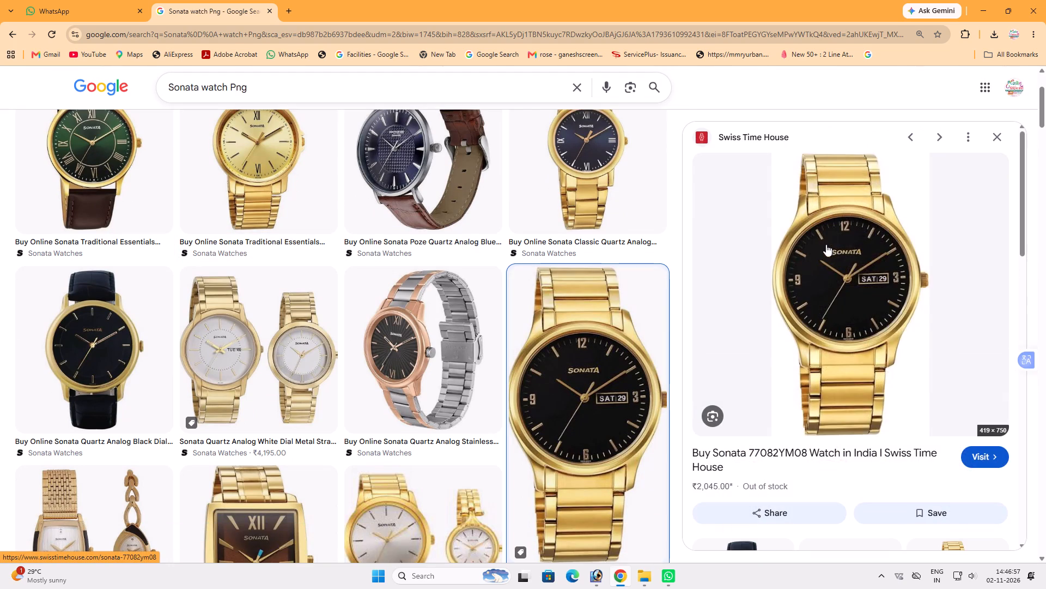
right_click(826, 240)
left_click(886, 404)
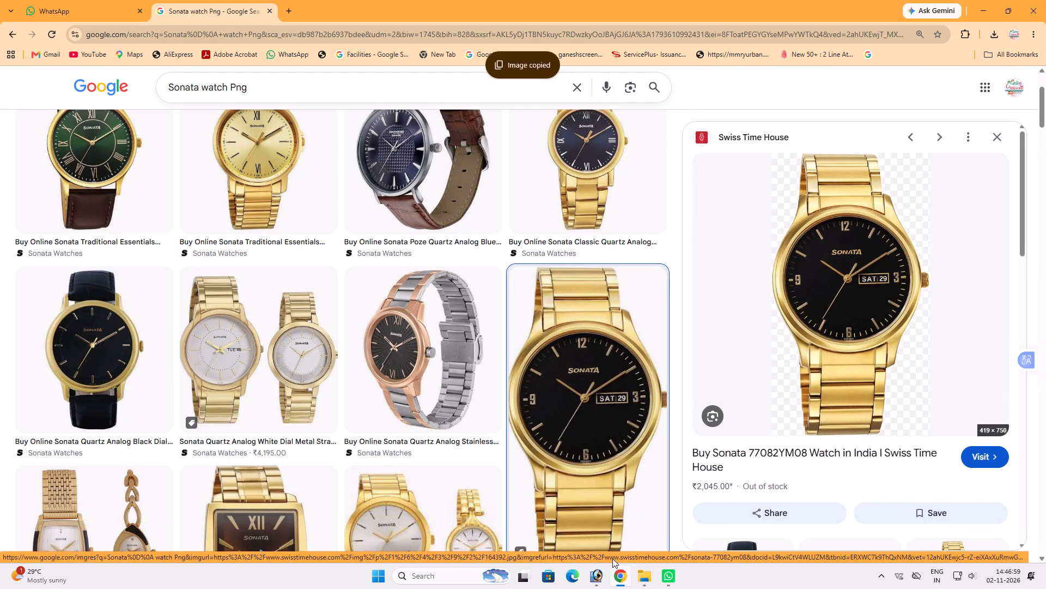
Paste the gold Sonata watch into the banner in Photoshop and delete the black background on all sides of it.
left_click(607, 568)
key("ctrl+v")
key("Return")
key("ctrl+v")
key("w")
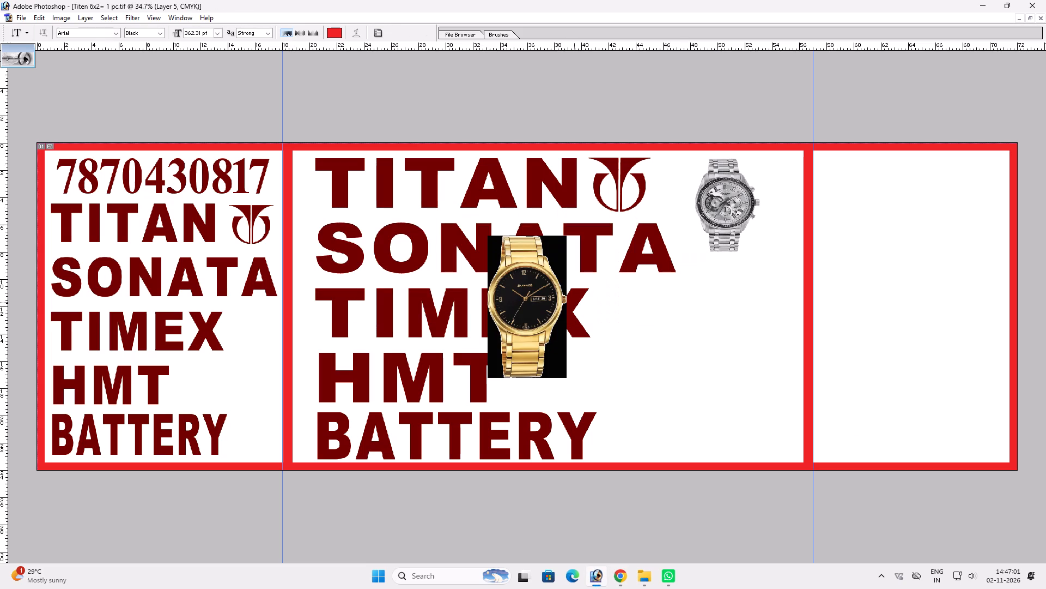
left_click(557, 266)
key("Delete")
left_click(554, 350)
key("Delete")
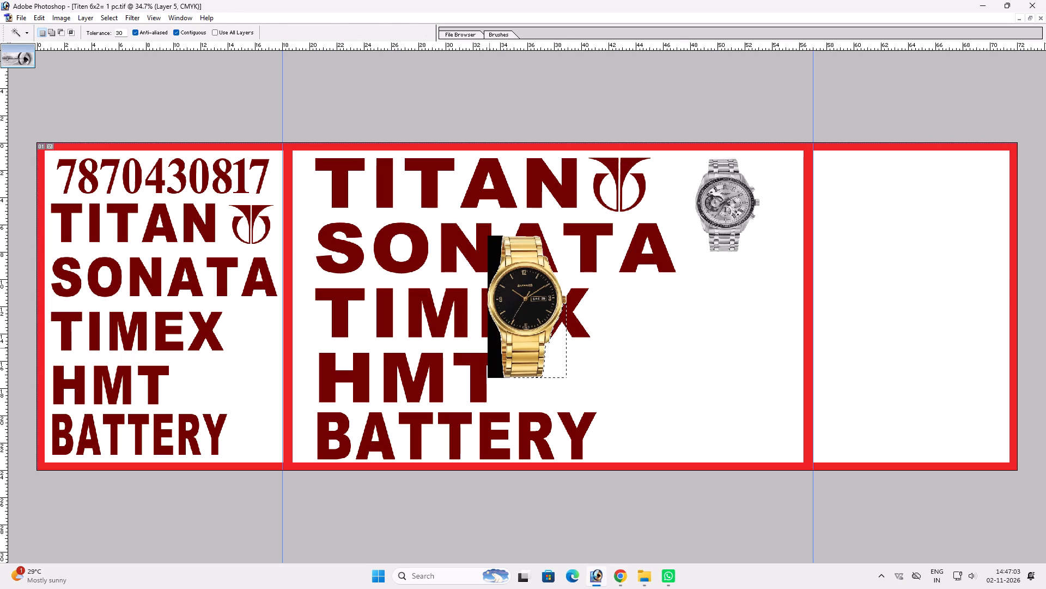
left_click(492, 345)
key("Delete")
left_click(495, 264)
key("Delete")
Save the banner and clear the selection.
key("ctrl+s")
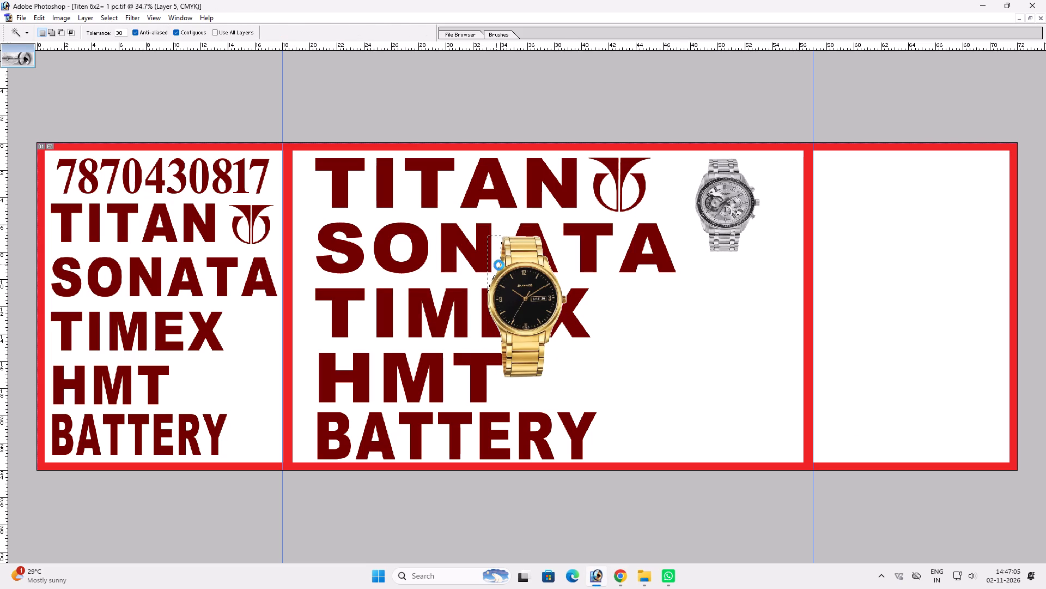
key("ctrl+d")
Move the gold watch below the silver watch in the middle section and shrink it to a similar size.
key("v")
key("v")
left_click_drag(514, 282, 717, 310)
key("ctrl+t")
left_click_drag(770, 265, 756, 283, "alt+shift")
key("shift+Return")
Stagger the two watches, with the silver one nearer the large Titan logo and the gold one slightly lower near the second divider.
type("vv")
left_click_drag(743, 277, 781, 225)
left_click(748, 205, "ctrl")
left_click_drag(744, 203, 724, 205)
left_click(771, 241, "ctrl")
left_click_drag(771, 242, 769, 202)
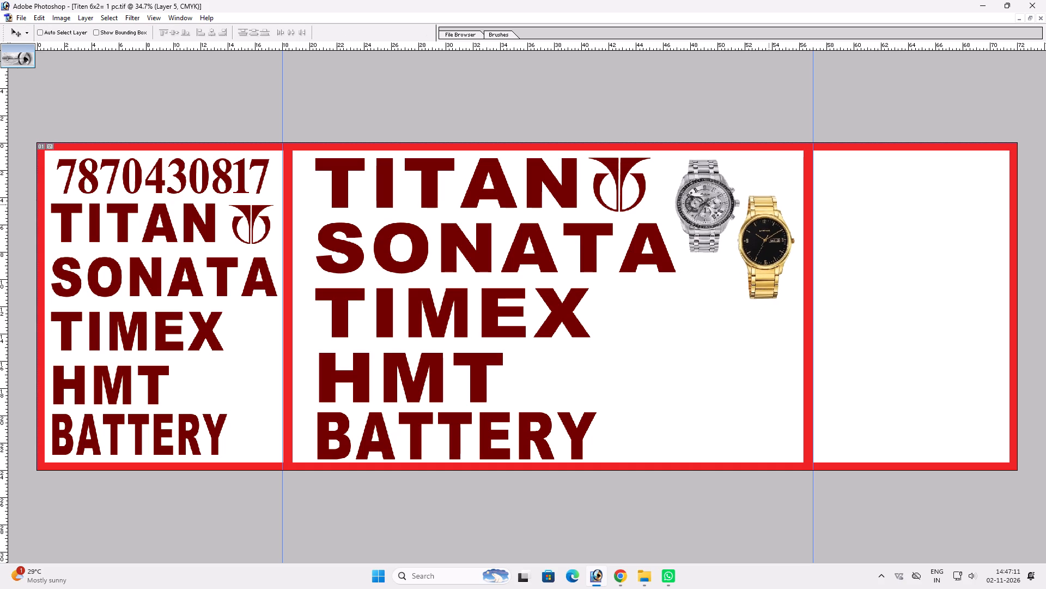
left_click_drag(769, 202, 773, 196)
Copy the large TIMEX line's text and use it in Chrome to search images for Timex watch Png.
key("v")
key("t")
triple_click(550, 322)
left_click(550, 322)
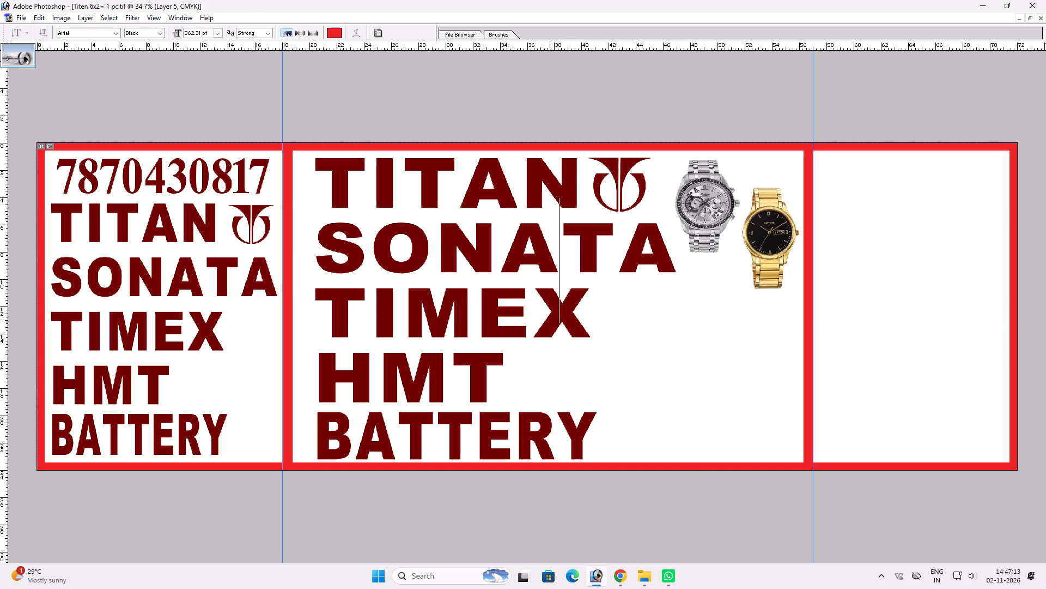
key("Return")
triple_click(502, 341)
key("ctrl+c")
key("ctrl+c")
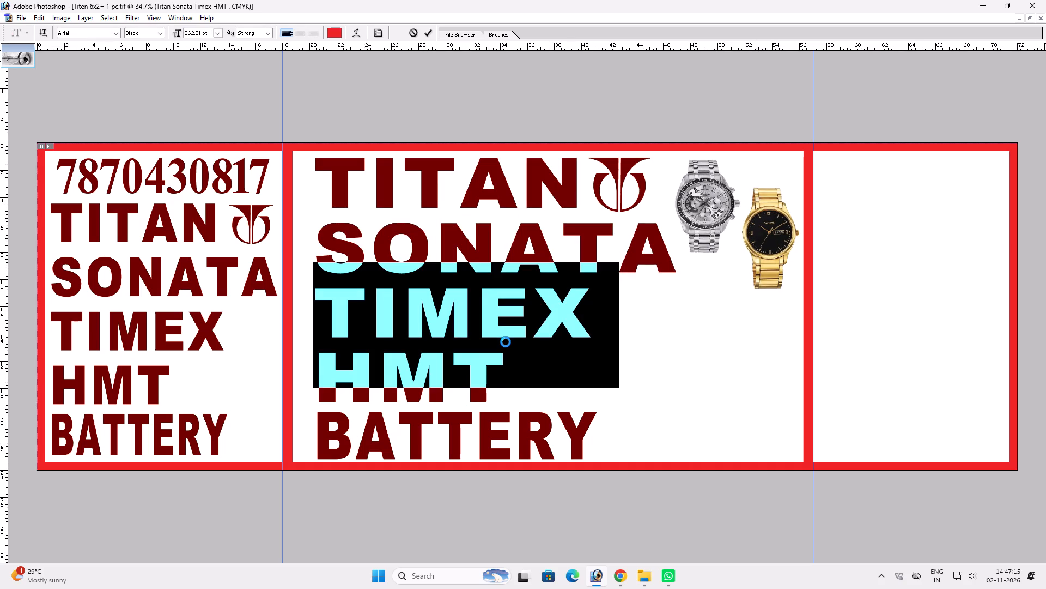
key("Return")
left_click(621, 574)
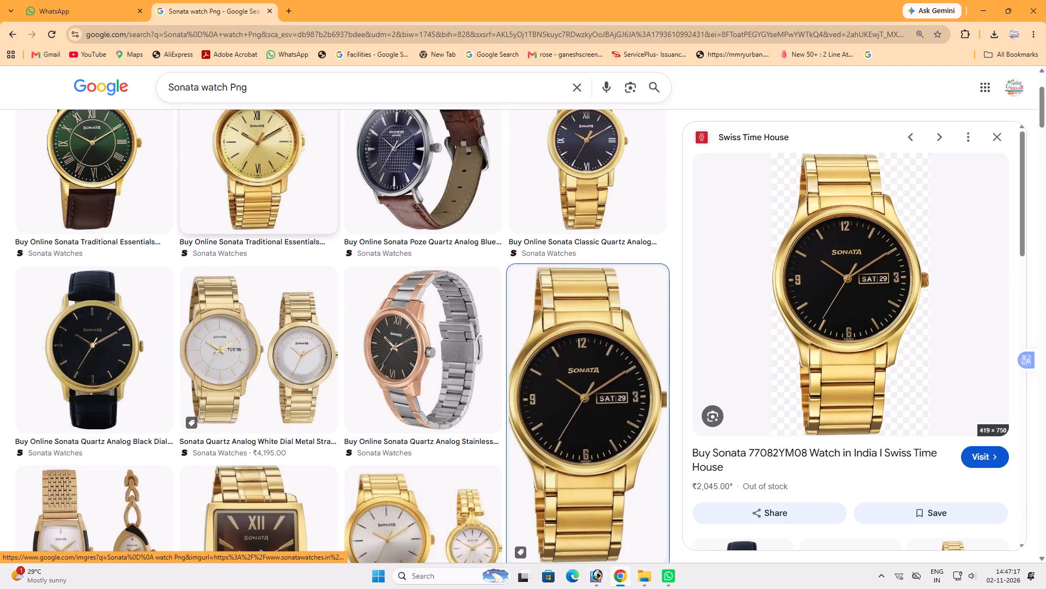
left_click_drag(199, 87, 0, 97)
key("ctrl+v")
key("Return")
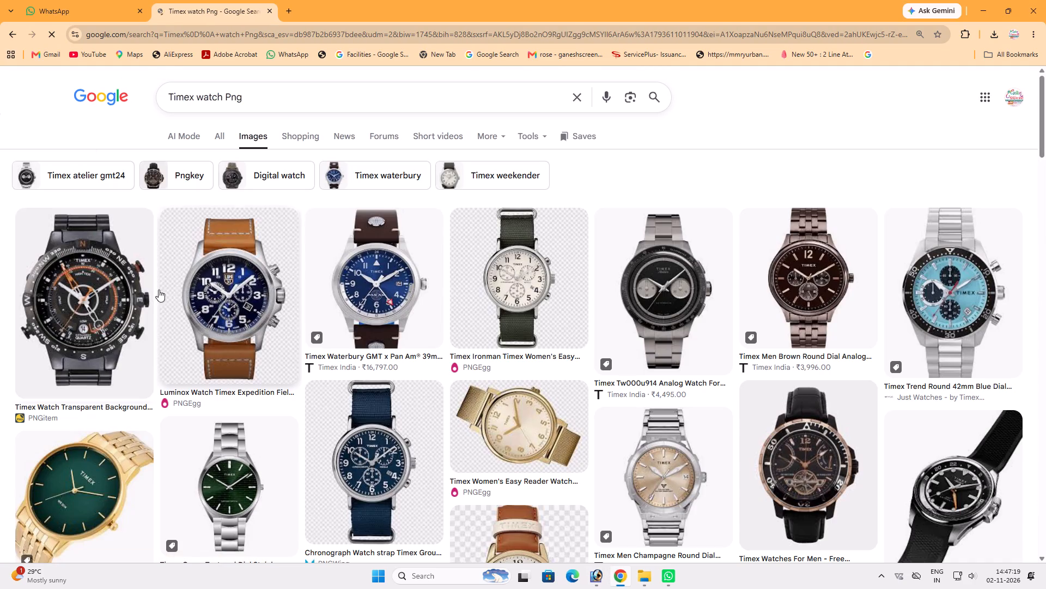
Copy the black Timex watch image from the PNGitem result.
left_click(132, 292)
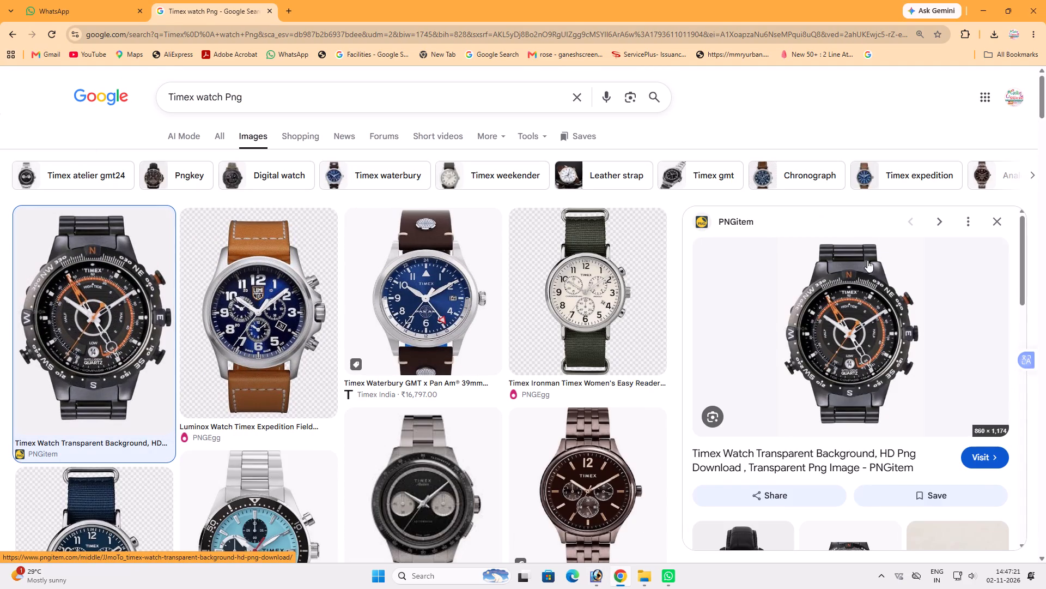
right_click(838, 272)
left_click(893, 437)
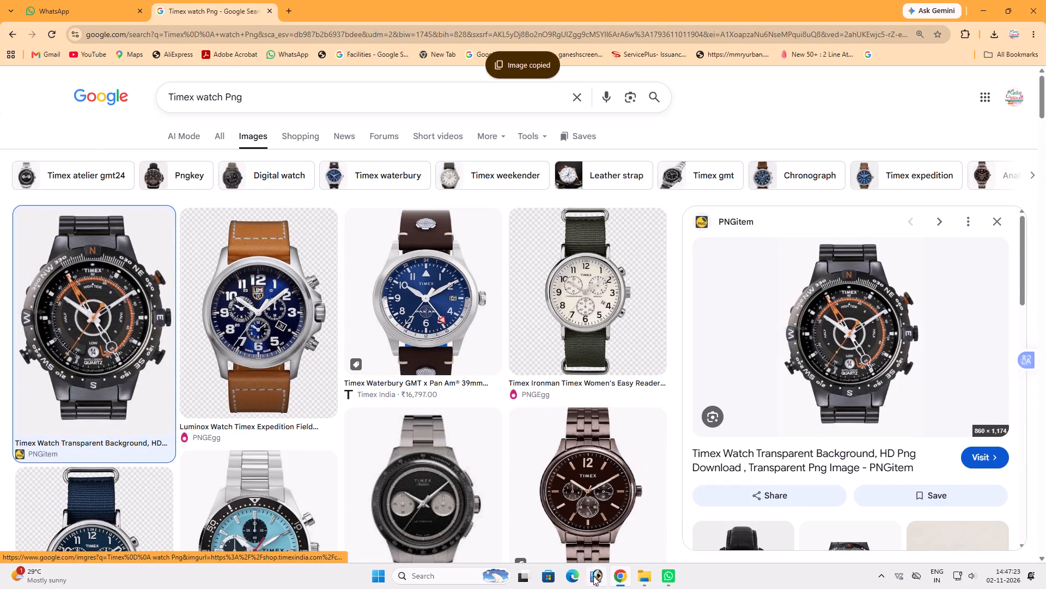
Paste the black Timex watch into the banner in Photoshop and delete its background.
left_click(593, 576)
key("ctrl+v")
key("w")
left_click(558, 336)
key("Delete")
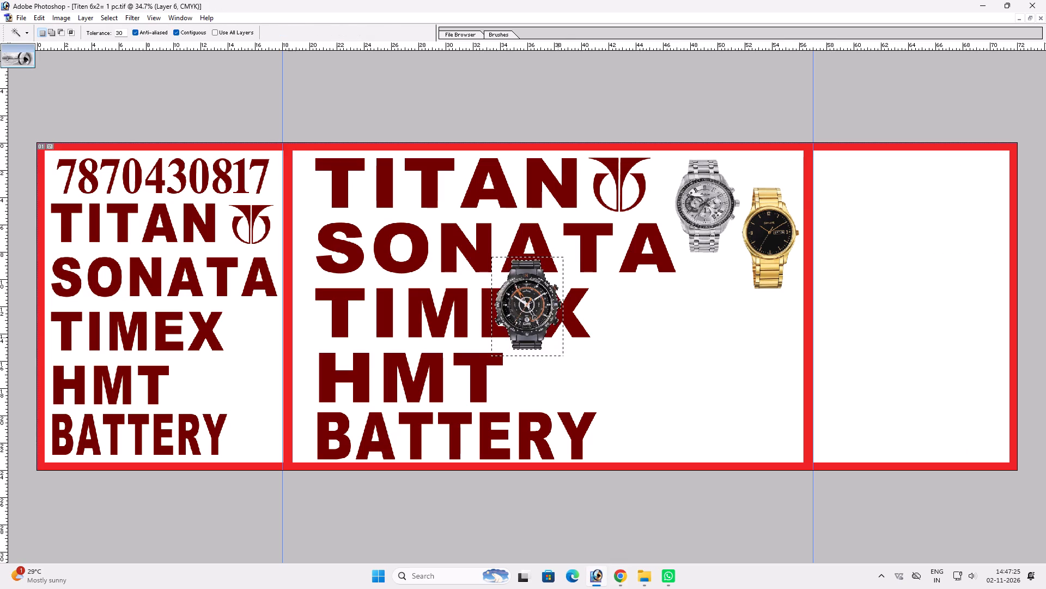
key("ctrl+d")
Place the black Timex watch directly below the silver watch and enlarge it slightly.
key("v")
key("v")
left_click_drag(545, 349, 727, 353)
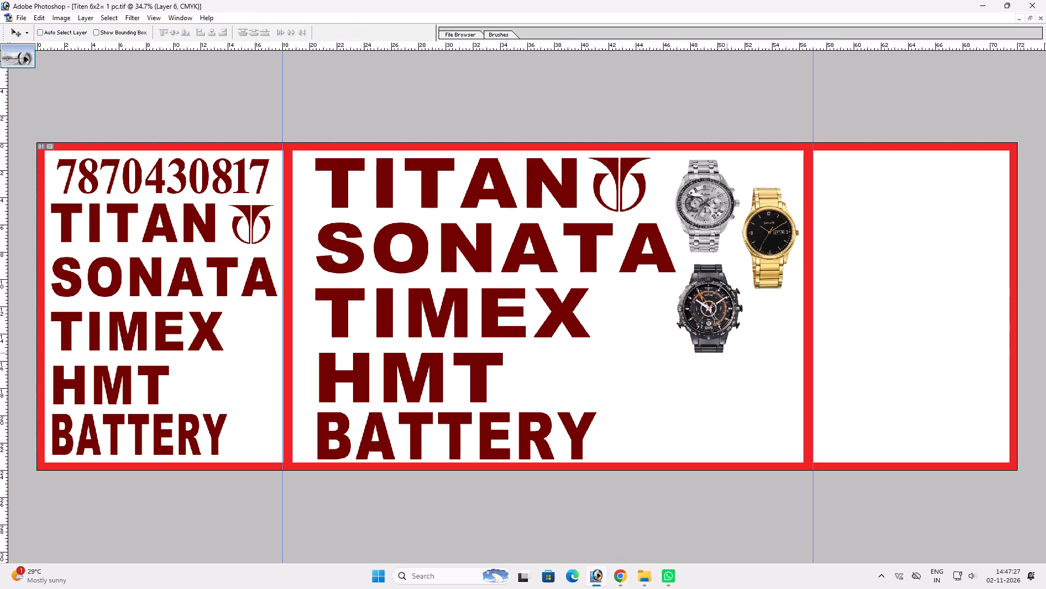
left_click_drag(727, 353, 735, 352)
key("ctrl+t")
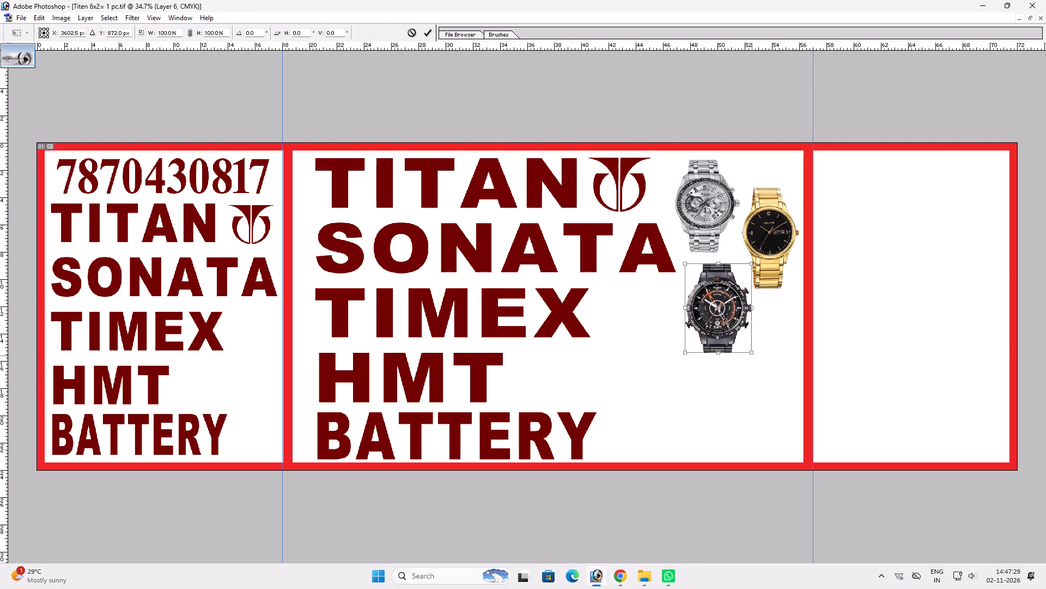
left_click_drag(752, 356, 761, 360, "shift")
key("shift+Return")
key("v")
left_click_drag(739, 351, 737, 356)
Copy the large HMT line's text and use it in Chrome to search images for HMT.
key("v")
key("t")
triple_click(446, 397)
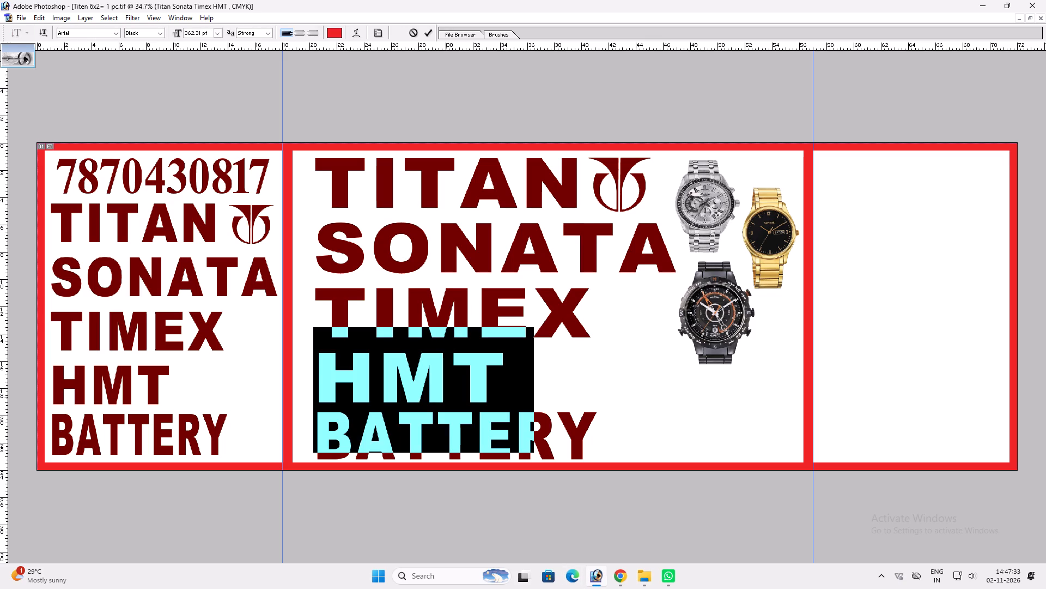
key("ctrl+c")
key("ctrl+c")
key("ctrl+c")
key("ctrl+c")
key("ctrl+Return")
left_click(628, 573)
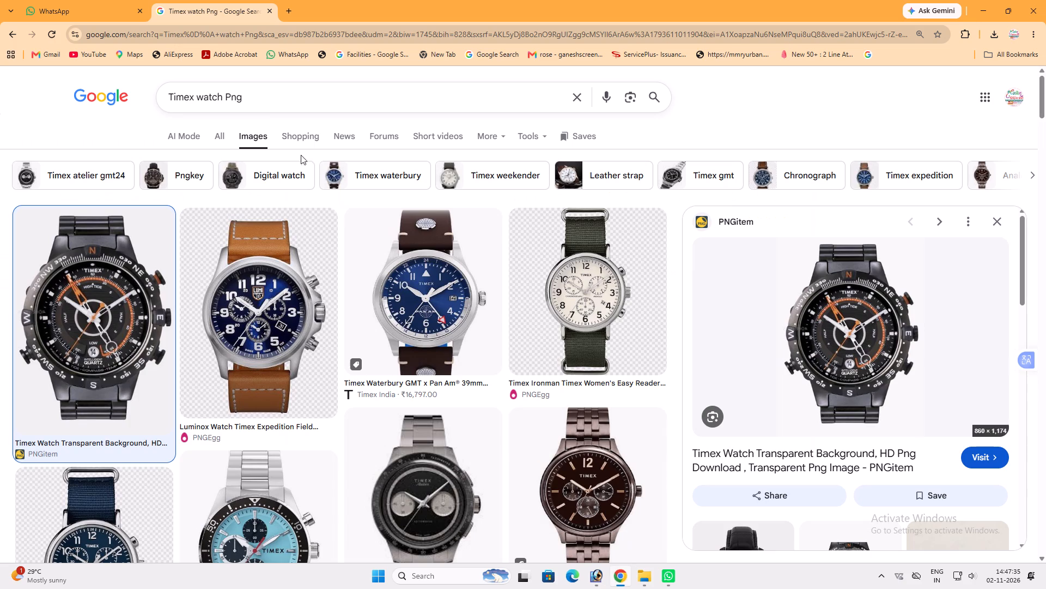
left_click(255, 101)
key("ctrl+a")
key("ctrl+v")
key("Return")
type("vv")
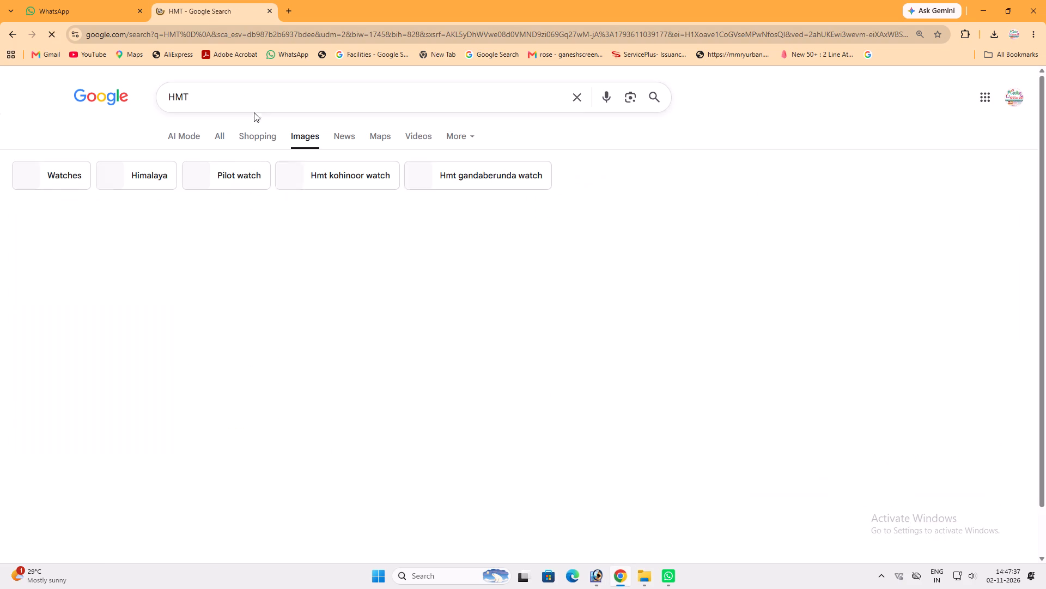
Copy the HMT Ravi Quartz watch image with the brown leather strap from the HMT Limited result.
left_click(98, 244)
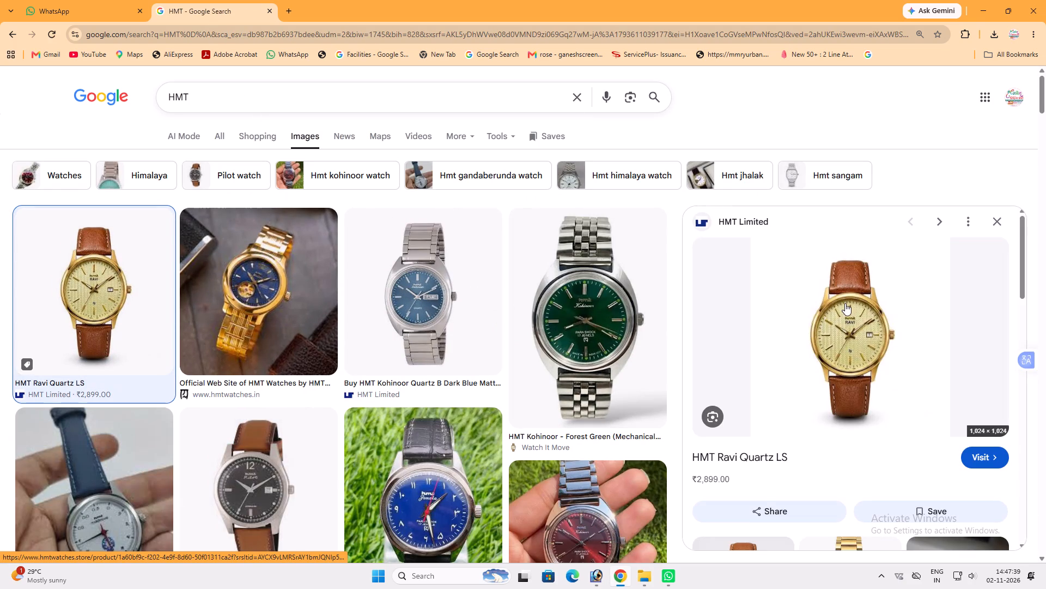
right_click(840, 291)
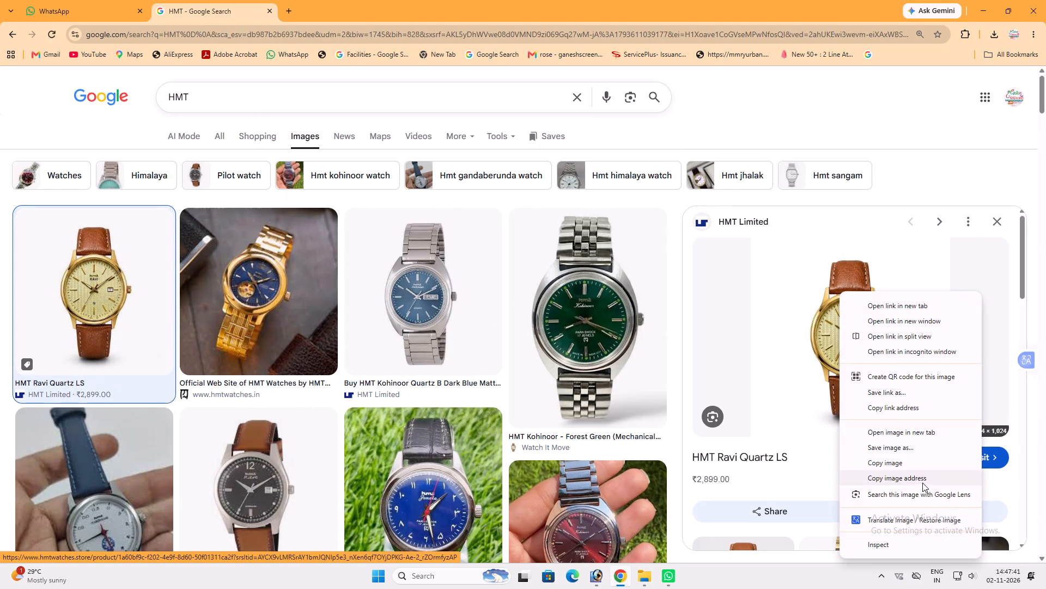
left_click(908, 468)
Paste the HMT watch into the banner in Photoshop and delete the background around it.
left_click(599, 568)
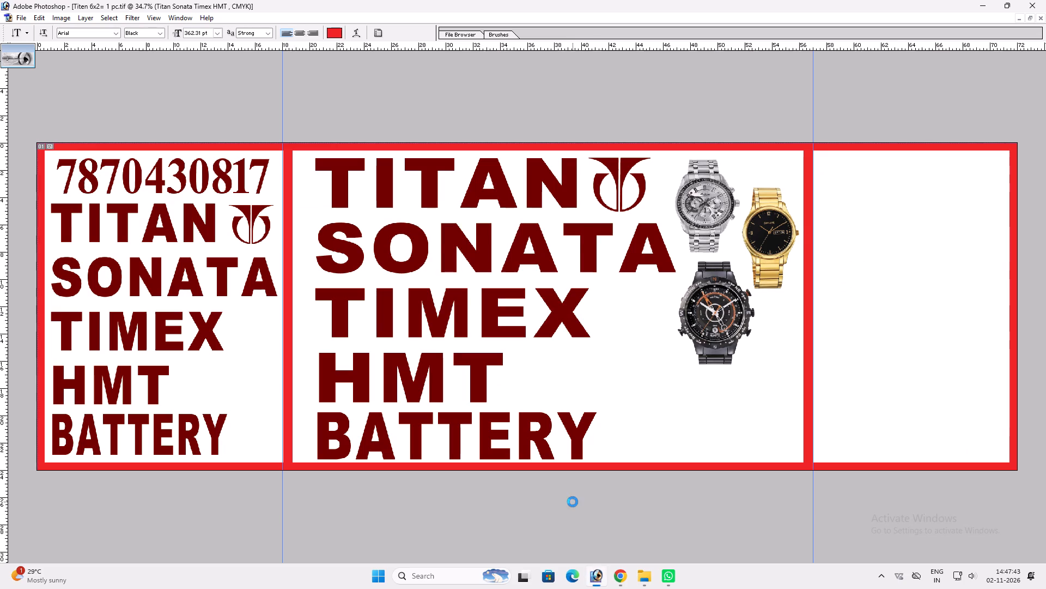
key("ctrl+v")
key("w")
left_click(485, 280)
key("Delete")
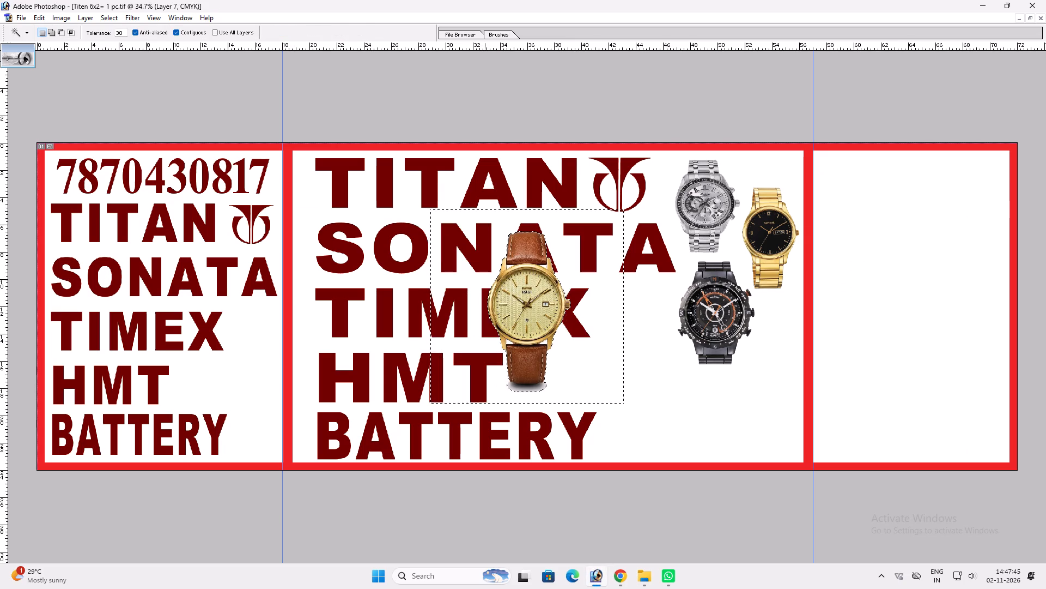
key("ctrl+d")
Move the HMT watch beside the large HMT and BATTERY lines, next to the black Timex watch.
key("v")
left_click_drag(538, 324, 651, 381)
Duplicate the black Timex watch into the small brand column beside HMT and shrink the copy to fit inside the divider.
left_click(712, 317, "ctrl")
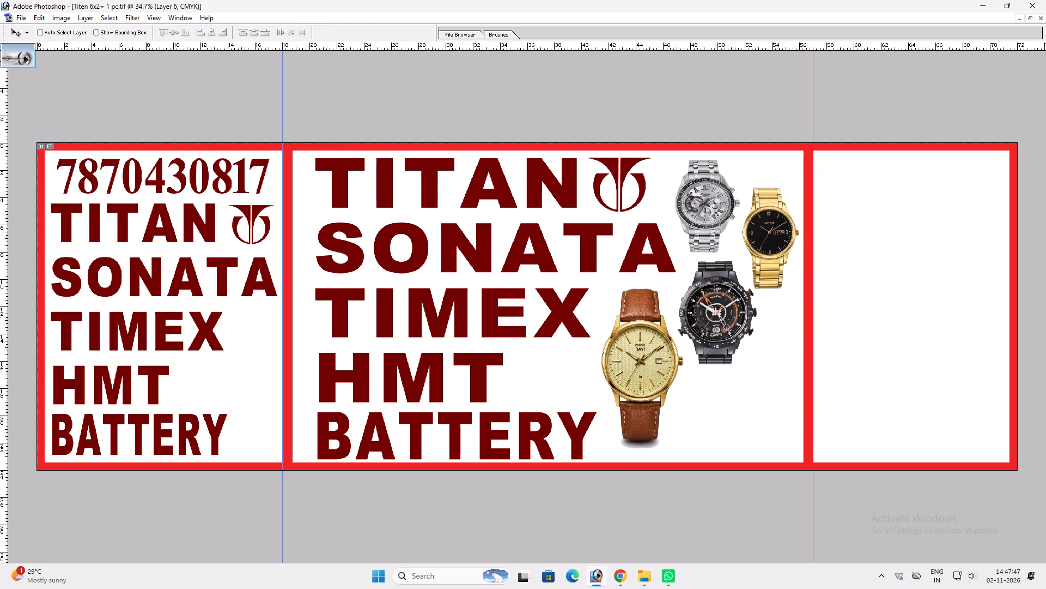
left_click_drag(719, 314, 258, 364, "alt")
key("ctrl+t")
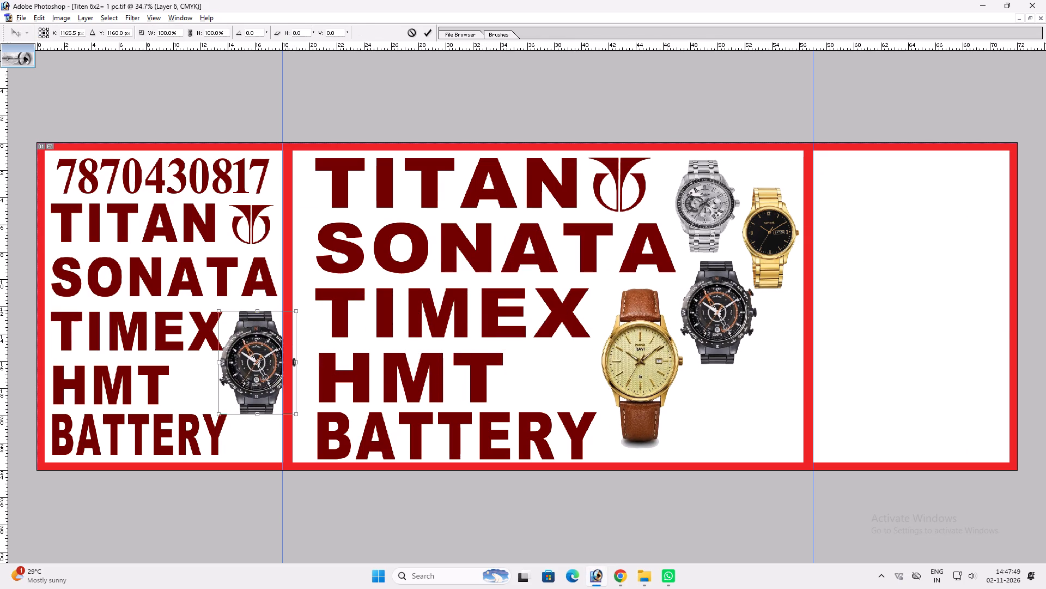
left_click_drag(294, 312, 273, 347, "shift")
key("shift+Return")
key("v")
left_click_drag(258, 358, 259, 359)
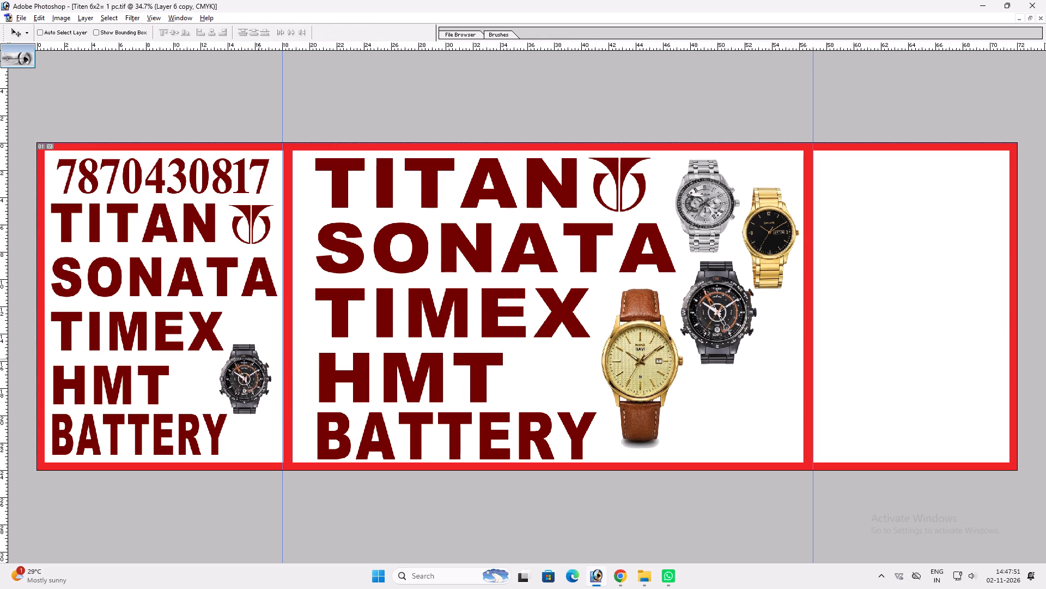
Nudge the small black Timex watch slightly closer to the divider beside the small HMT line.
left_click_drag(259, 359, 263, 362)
Enlarge the black Timex watch in the middle panel slightly.
left_click(732, 300, "ctrl")
key("ctrl+t")
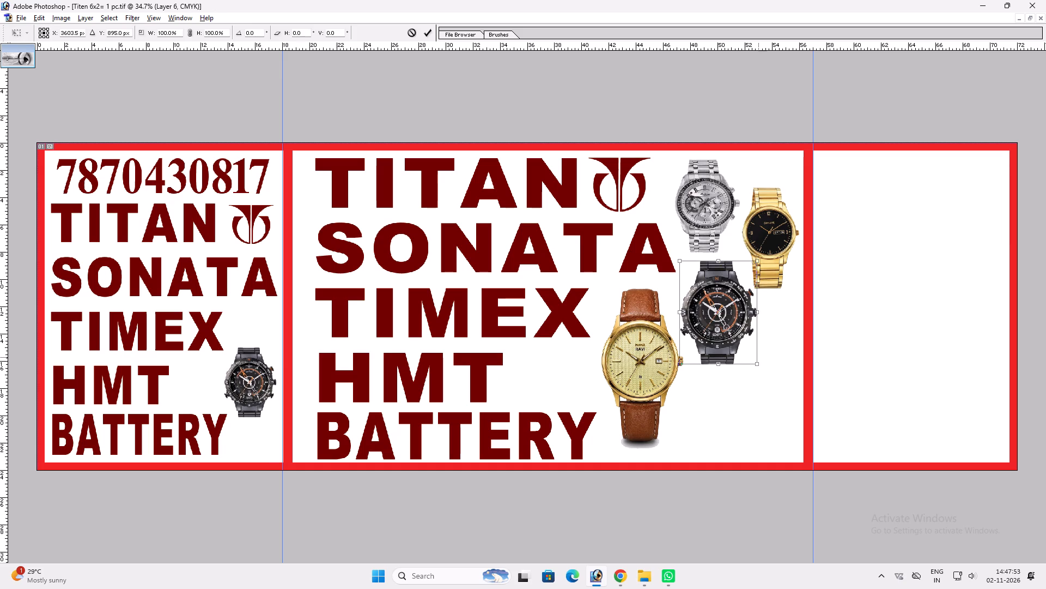
left_click_drag(757, 360, 762, 367, "shift")
key("shift+Return")
key("v")
Move the small black Timex watch up beside the small TIMEX line and shrink it to fit inside the divider.
left_click(254, 382, "ctrl")
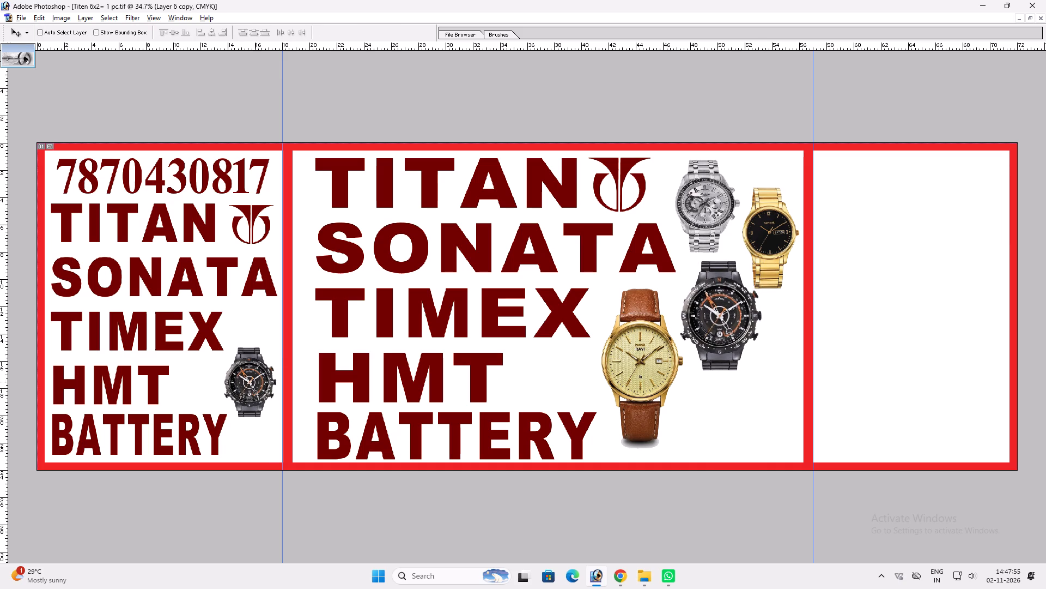
left_click_drag(256, 378, 258, 333)
key("ctrl+t")
left_click_drag(284, 371, 276, 369, "shift")
key("shift+Return")
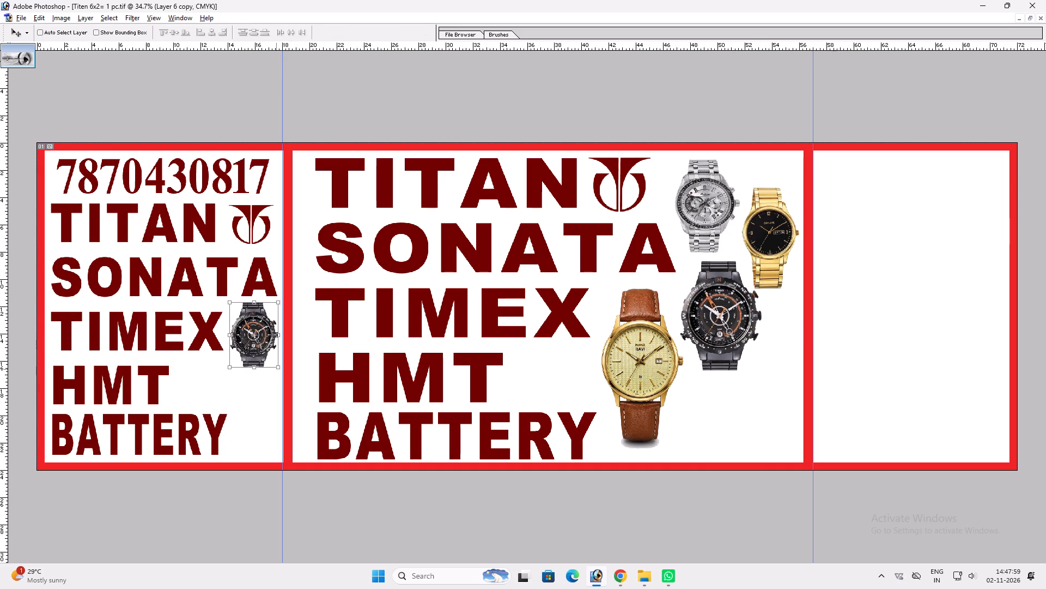
Duplicate the HMT watch with the brown strap into the small brand column and shrink the copy.
key("v")
left_click(657, 335, "ctrl")
left_click_drag(662, 338, 266, 361, "alt")
key("ctrl+t")
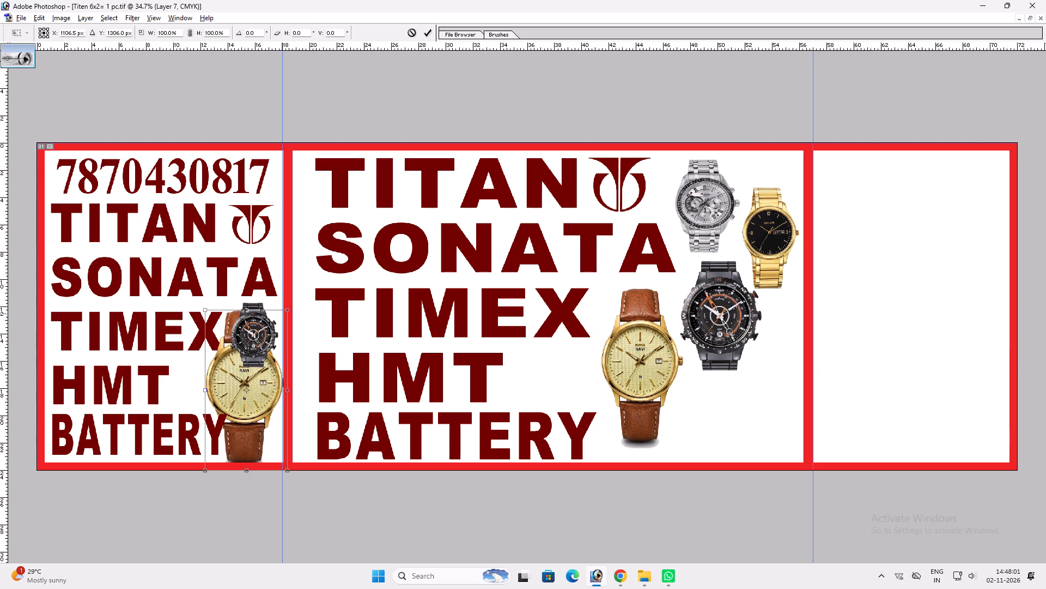
left_click_drag(281, 310, 272, 339, "alt+shift")
key("ctrl+z")
left_click_drag(287, 315, 279, 323, "alt+shift")
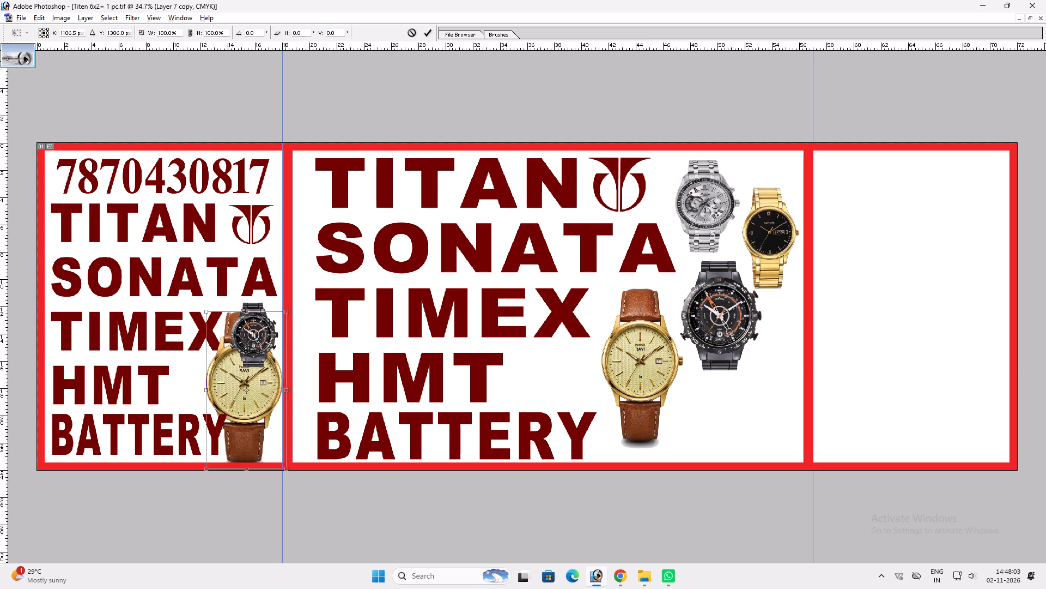
left_click_drag(279, 323, 266, 353, "alt+shift")
key("shift+Return")
key("v")
Scale the small HMT watch to about 63% and place it just after the small HMT line.
left_click_drag(255, 370, 212, 379)
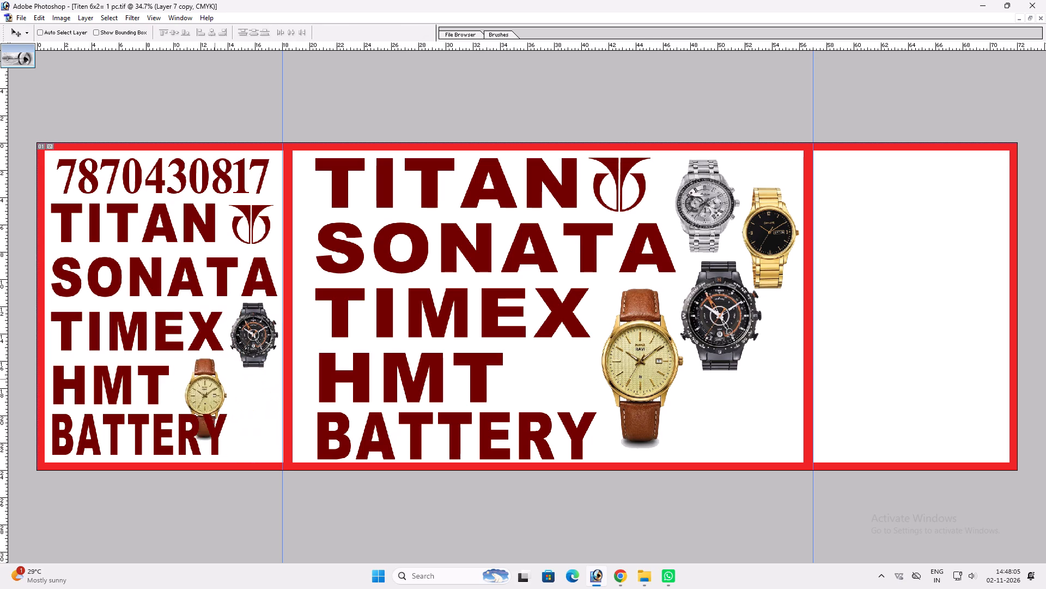
left_click_drag(212, 379, 210, 350)
key("ctrl+t")
left_click_drag(222, 330, 210, 362, "shift")
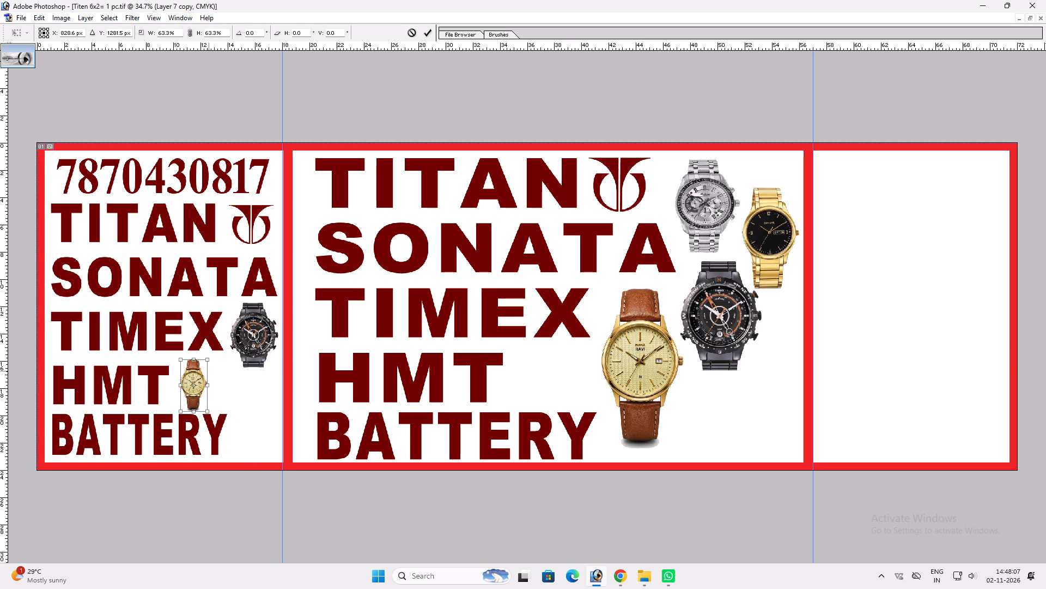
left_click(209, 371, "shift")
key("shift+Return")
key("v")
left_click_drag(200, 377, 216, 375)
key("v")
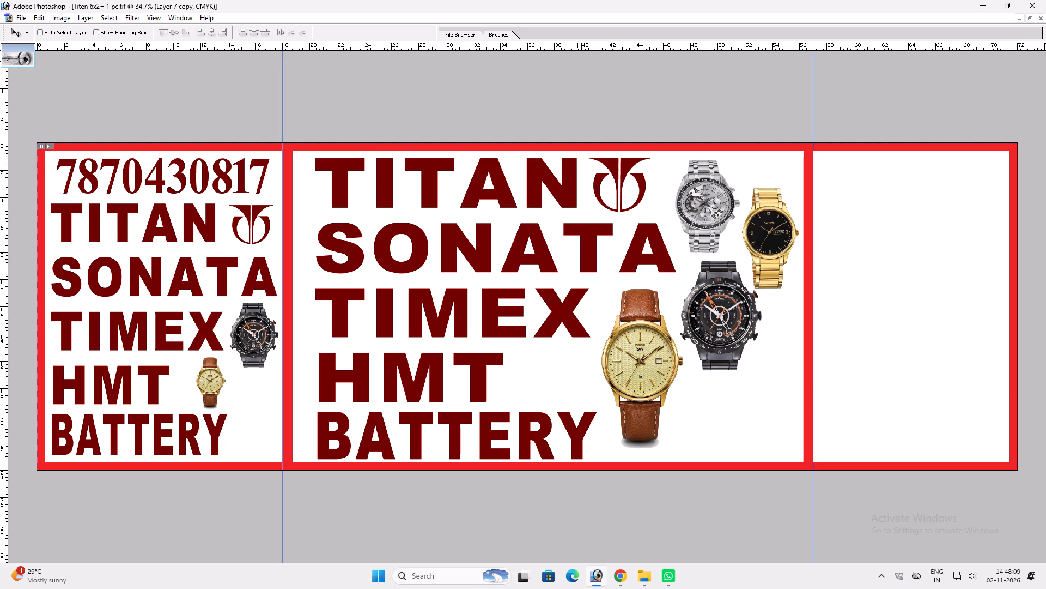
key("v")
Copy the word Battery from the large BATTERY text line.
key("t")
triple_click(512, 445)
key("ctrl+c")
key("ctrl+c")
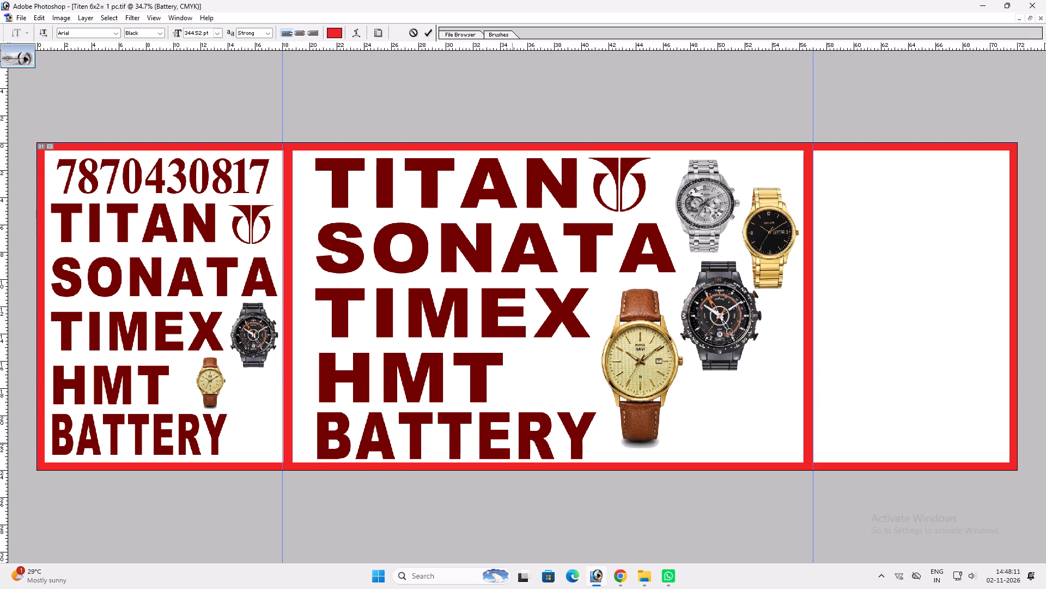
triple_click(512, 444)
key("ctrl+c")
key("ctrl+c")
key("ctrl+c")
key("Return")
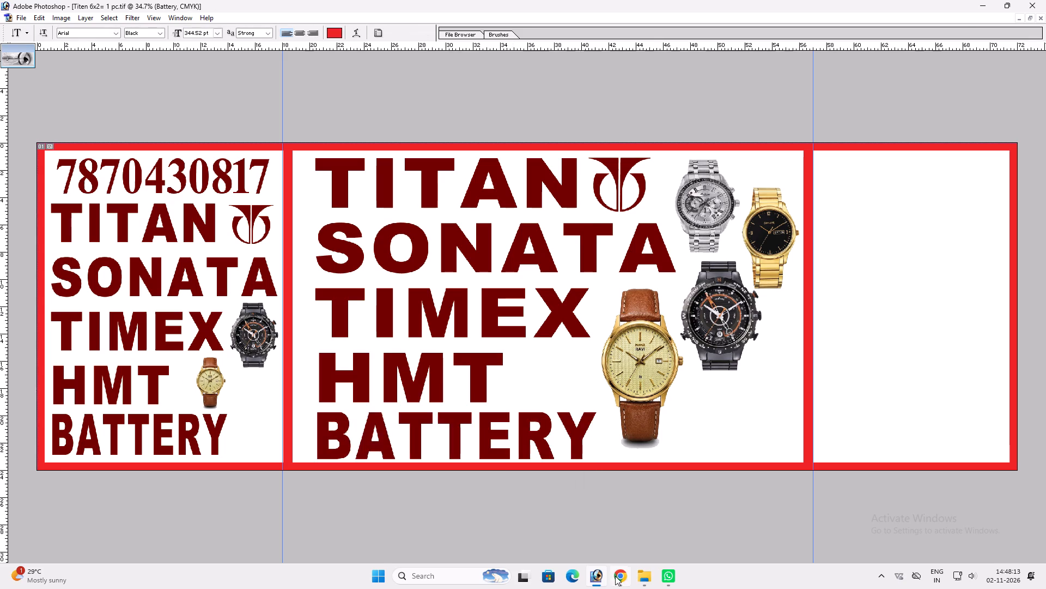
Switch to Chrome and search Google Images for the copied word Battery.
left_click(616, 576)
left_click(211, 102)
key("ctrl+a")
key("ctrl+Return")
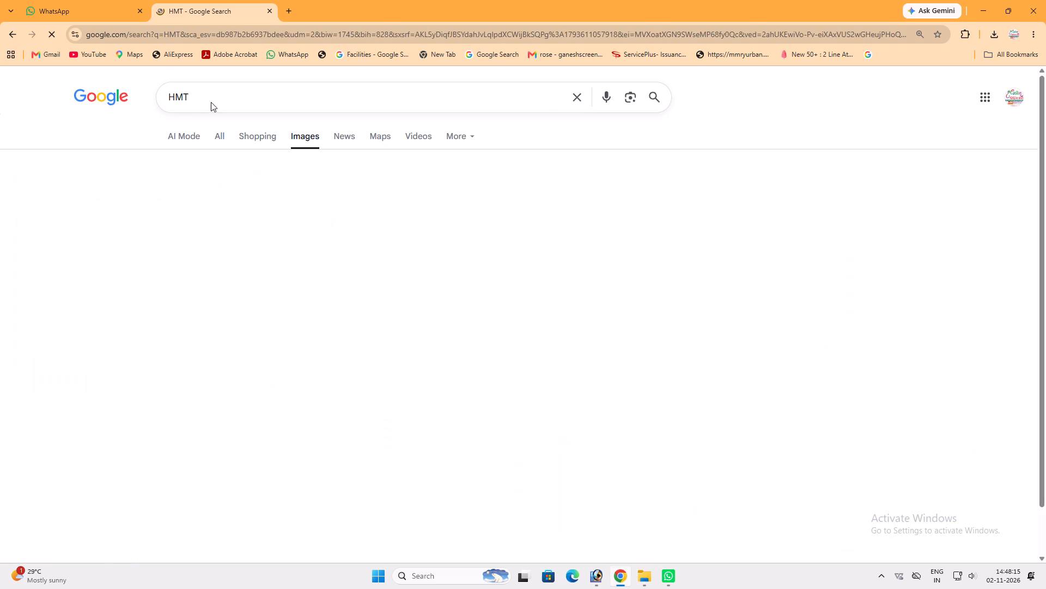
left_click(211, 102)
key("ctrl+a")
key("ctrl+v")
key("ctrl+Return")
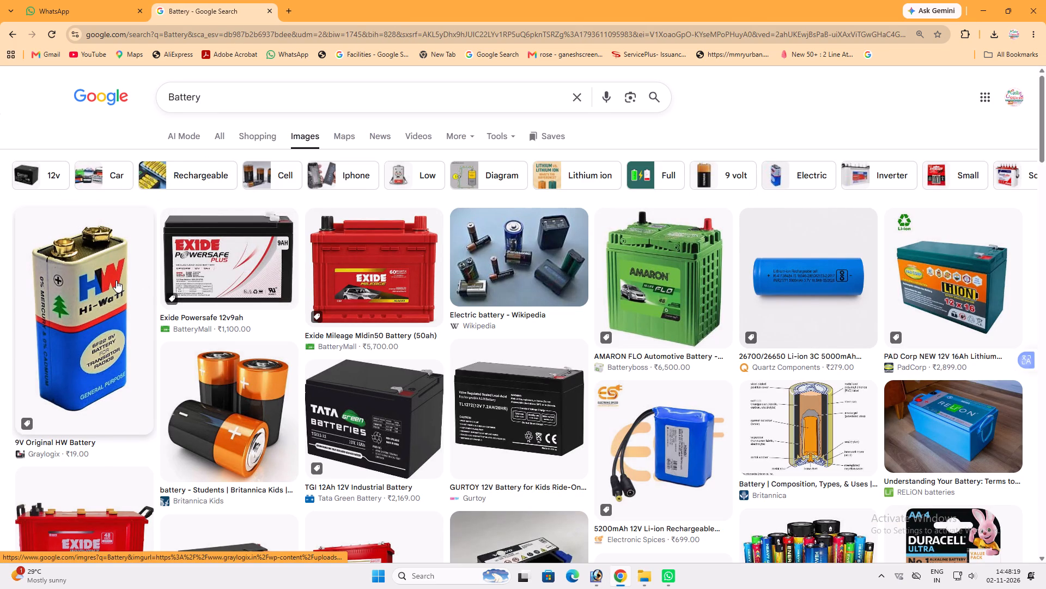
Refine the image search to "battery watch".
left_click(211, 92)
key("space")
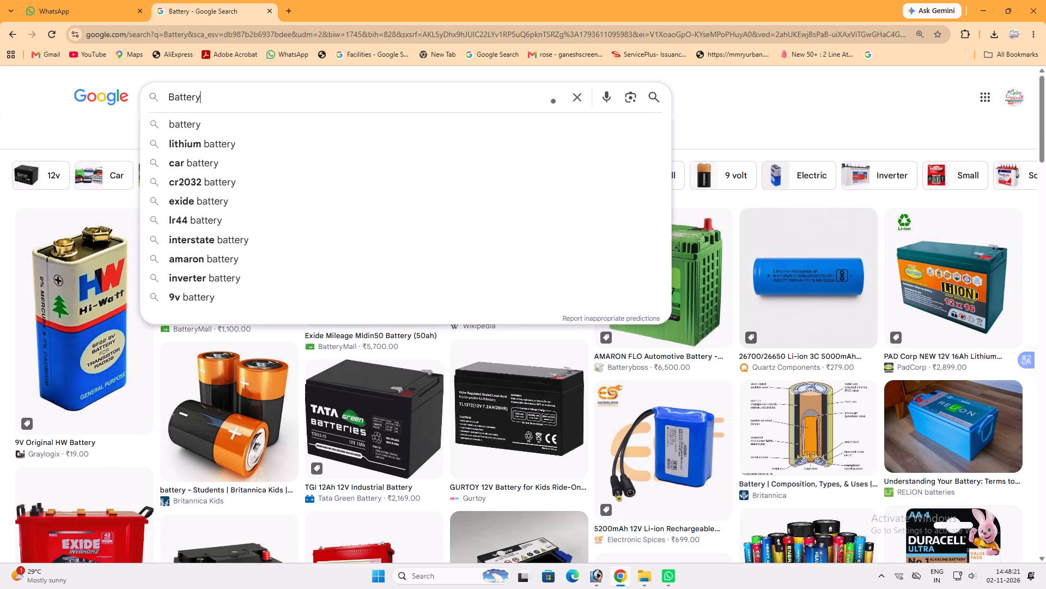
type("w")
key("a")
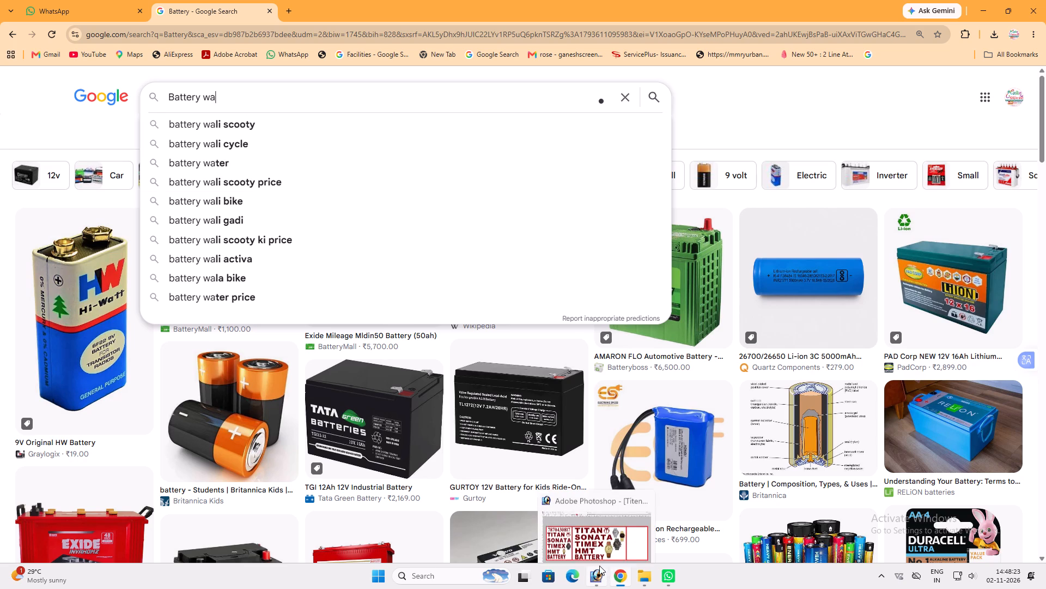
type("tc")
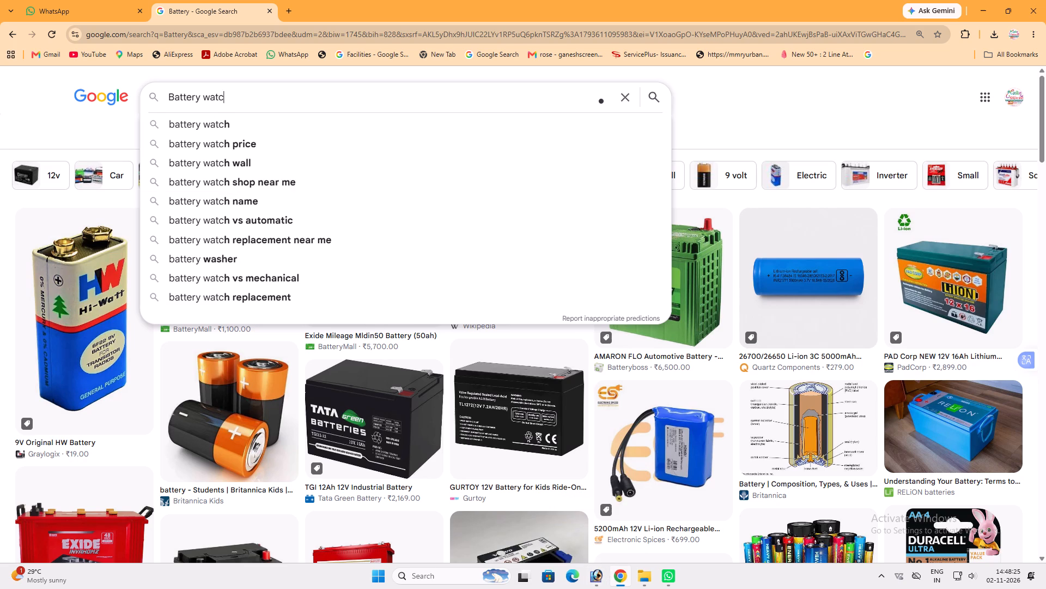
left_click(261, 116)
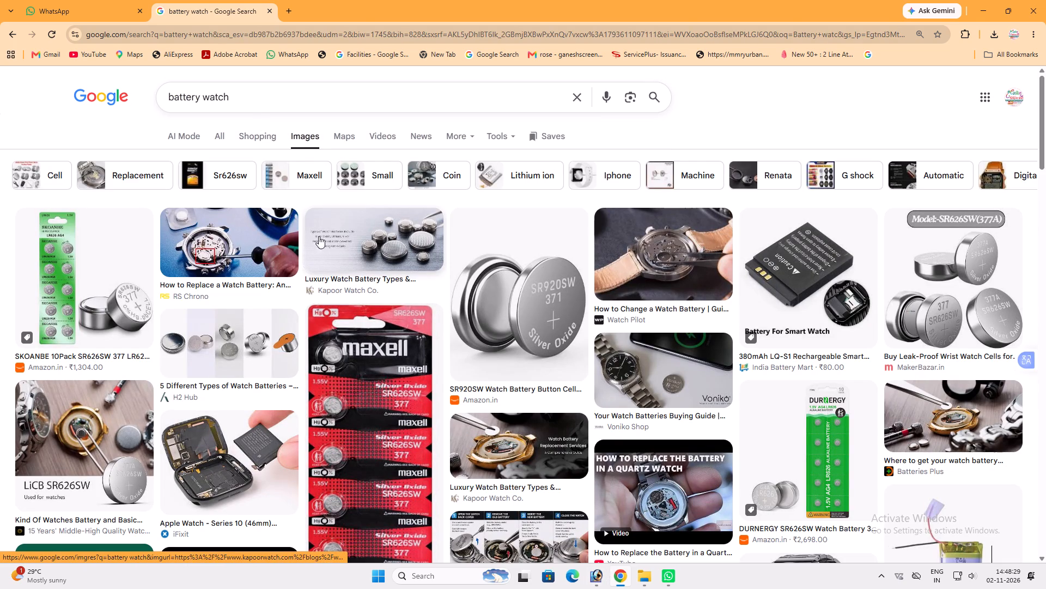
Copy the SR920SW 371 silver button-cell image from the Amazon.in result and preview the MakerBazar alternative.
left_click(438, 250)
left_click(601, 287)
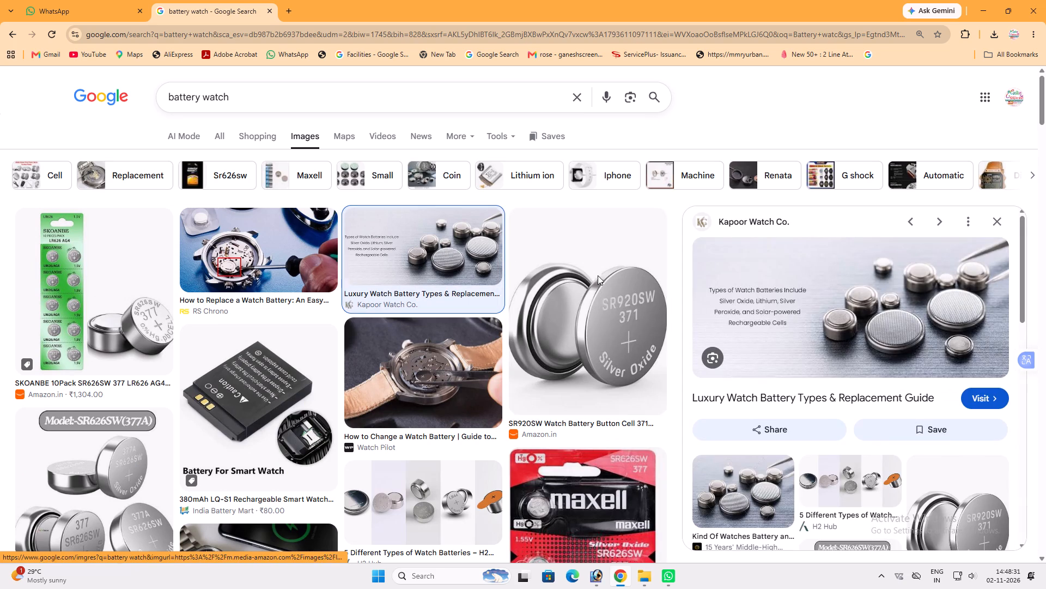
right_click(855, 291)
left_click(907, 458)
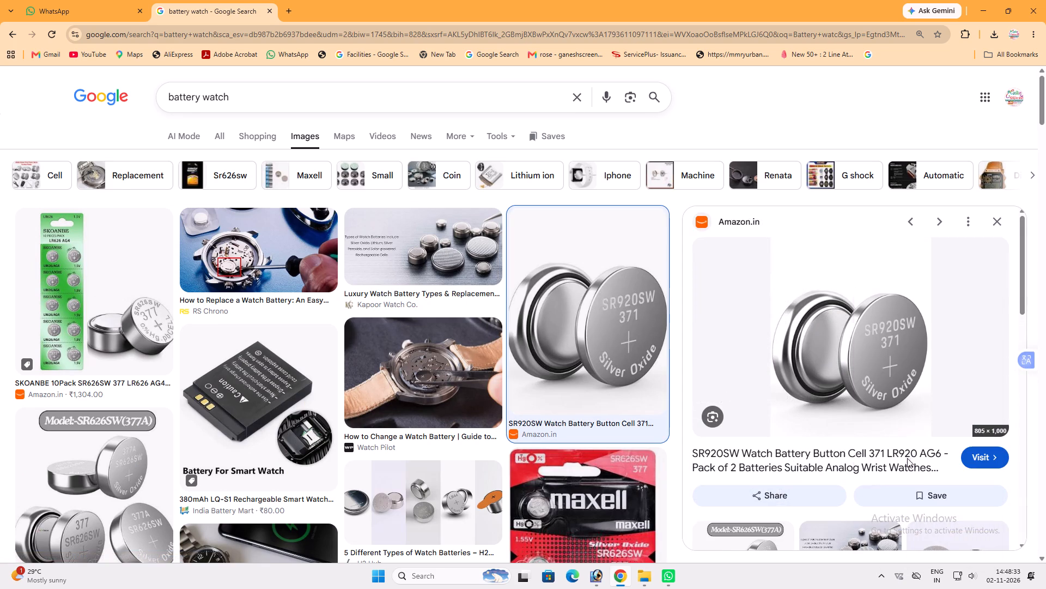
scroll(672, 463, "down", 3)
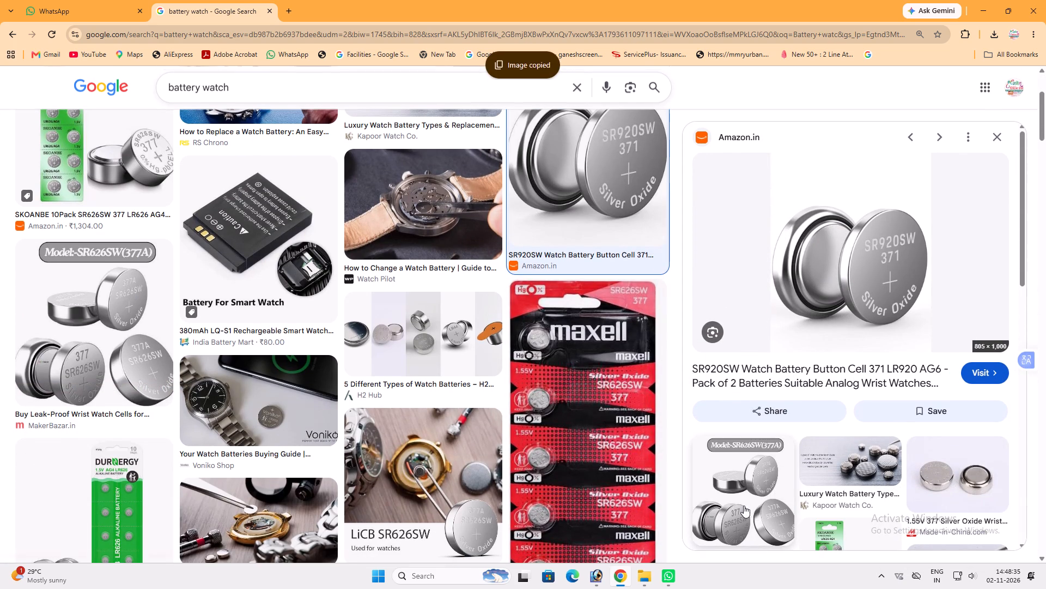
left_click(744, 505)
scroll(497, 466, "down", 4)
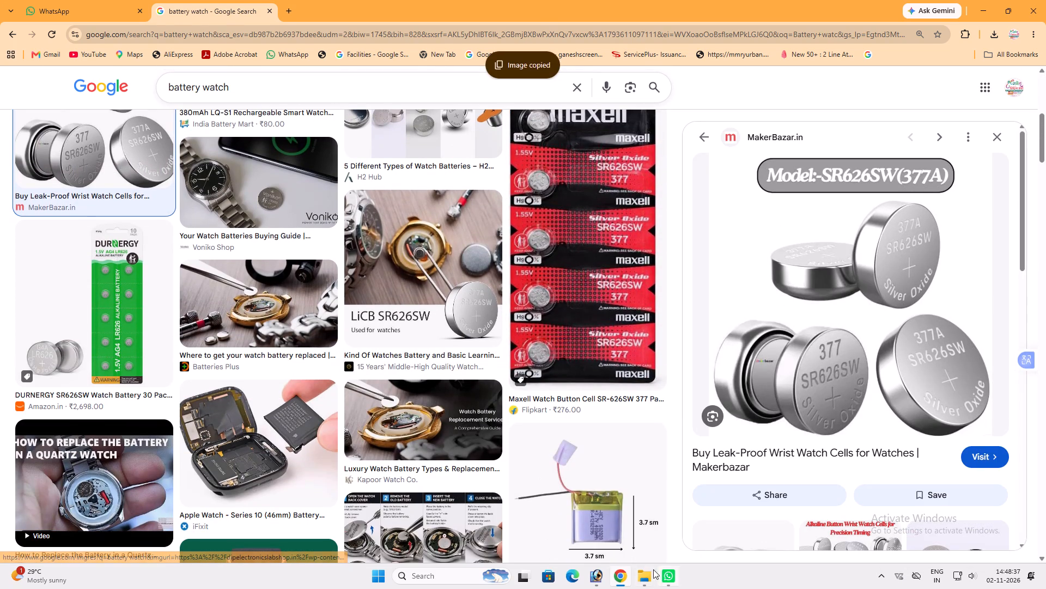
Switch to Photoshop, paste the button-cell image into the banner and delete the white background around it.
left_click(591, 572)
left_click(636, 369, "ctrl")
key("v")
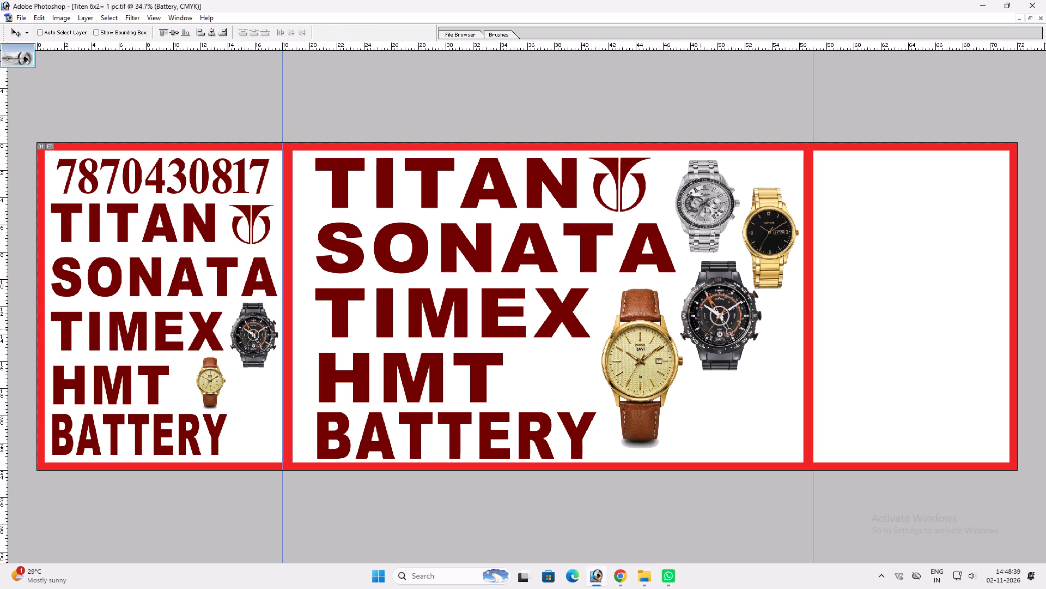
left_click(701, 326, "ctrl")
key("ctrl+t")
key("shift+Return")
key("v")
key("ctrl+v")
key("v")
key("w")
left_click(486, 237)
key("Delete")
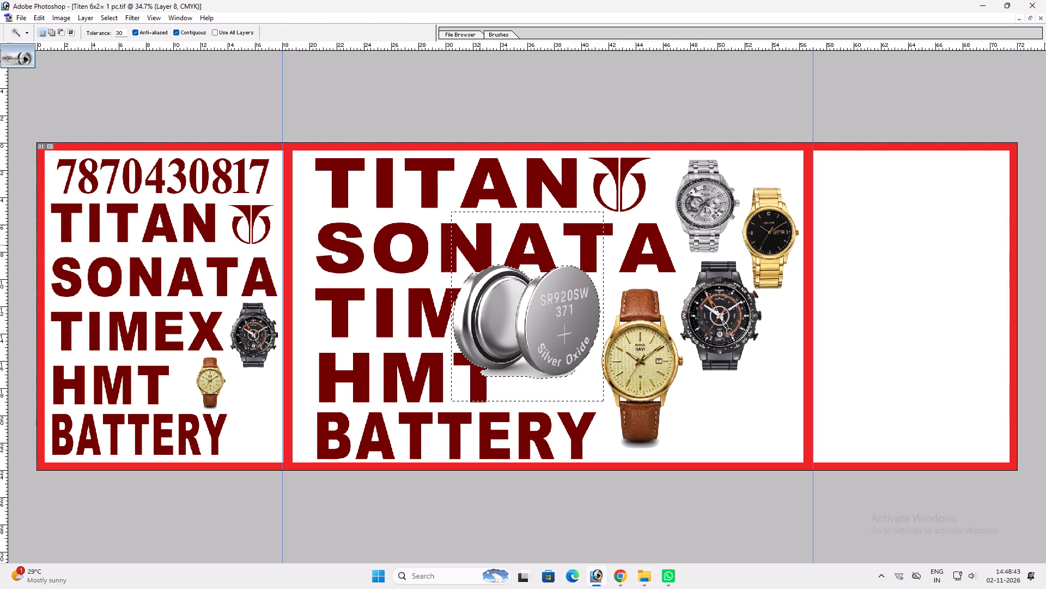
key("ctrl+f")
key("ctrl+z")
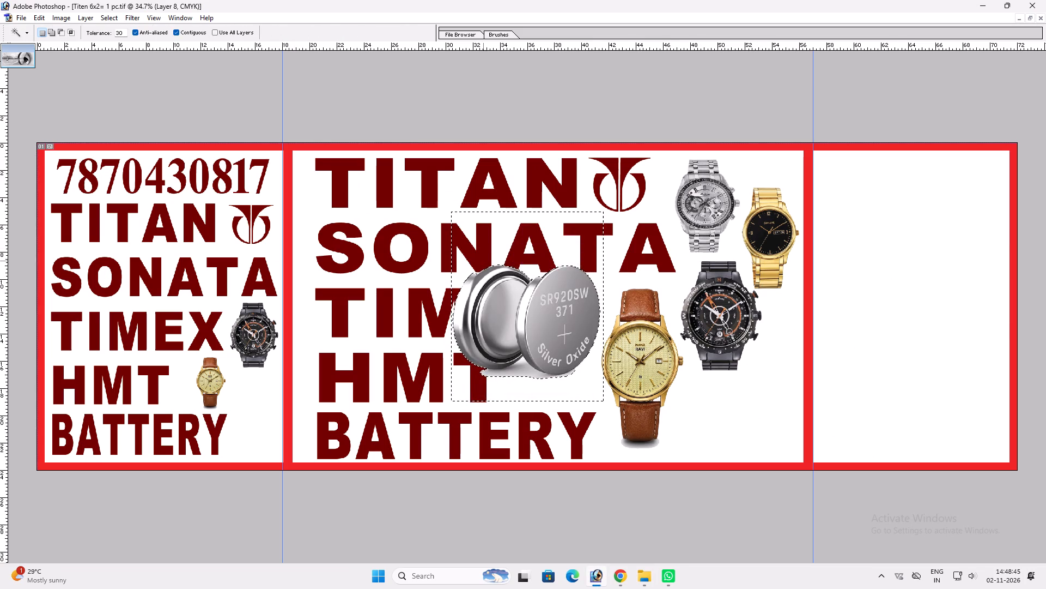
Shrink the button-cell picture and place it at the end of the small BATTERY line, inside the divider.
key("ctrl+d")
key("ctrl+t")
left_click_drag(598, 261, 554, 280, "alt+shift")
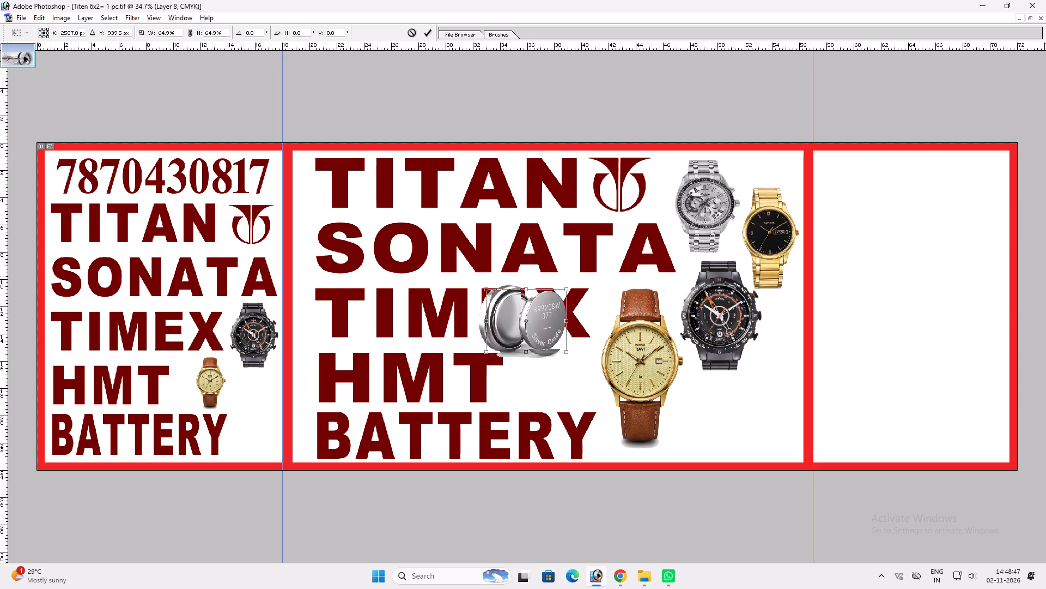
left_click_drag(554, 280, 548, 290, "alt+shift")
key("shift+Return")
type("vv")
left_click_drag(533, 321, 260, 431)
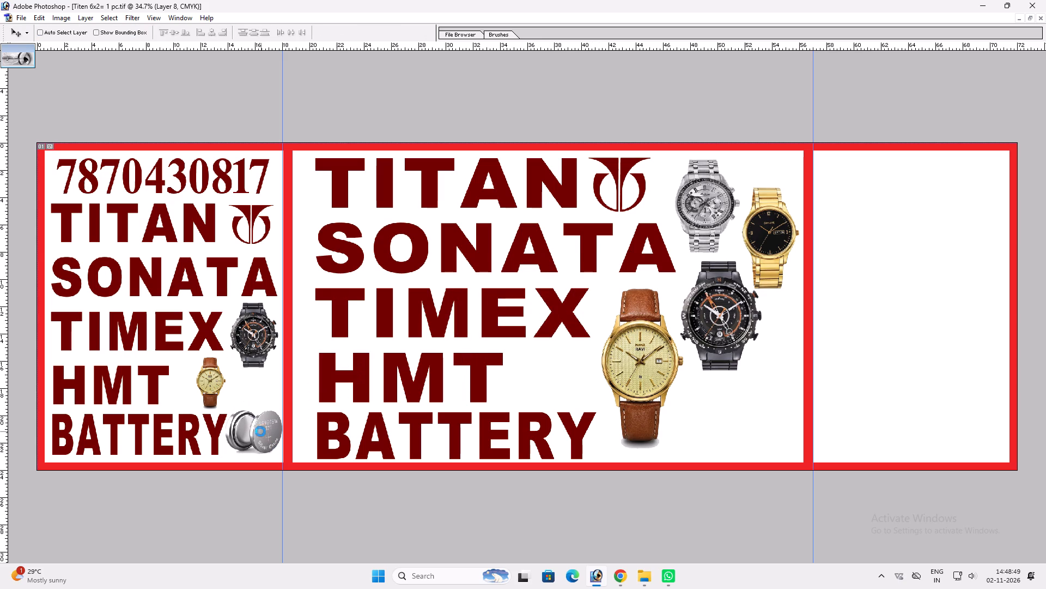
key("ctrl+t")
left_click_drag(279, 426, 274, 425, "shift")
key("shift+Return")
key("v")
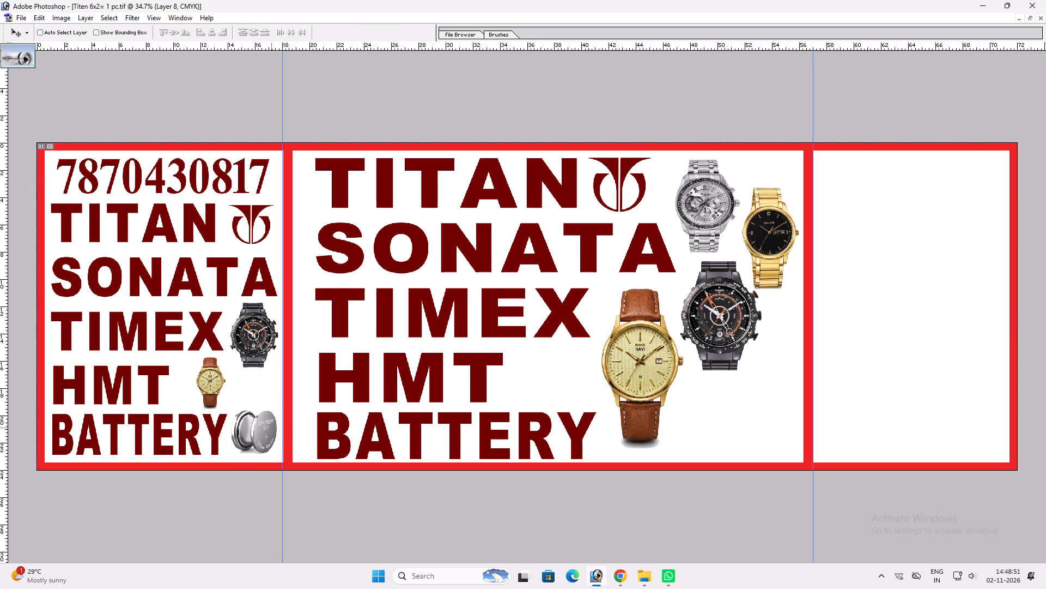
left_click_drag(271, 428, 267, 414)
Duplicate the button cells below the large black Timex watch and enlarge the copy to fill the space there.
left_click_drag(240, 420, 504, 456, "alt")
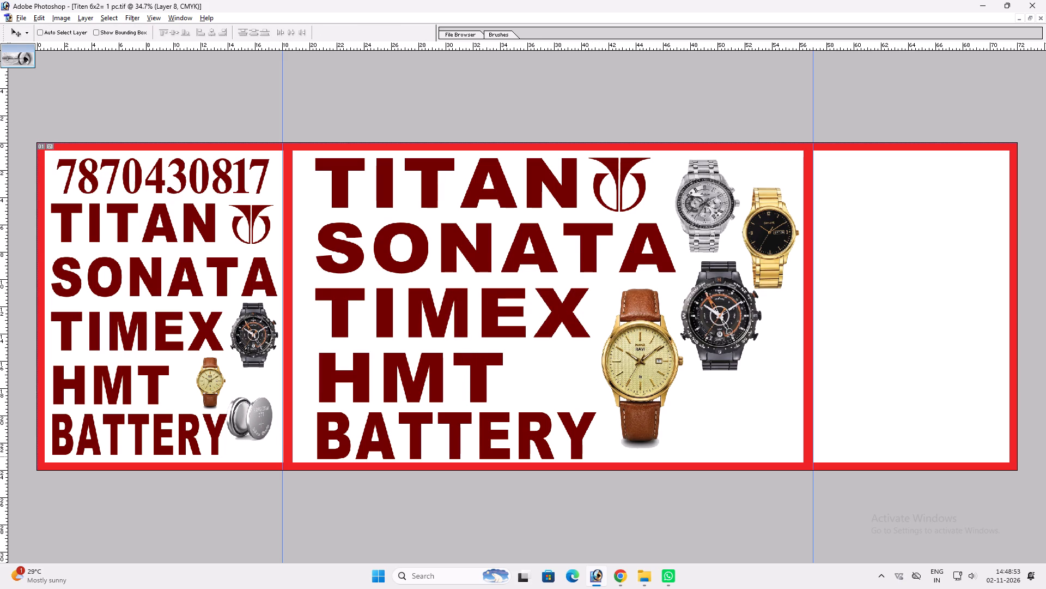
left_click_drag(504, 456, 686, 402, "alt")
key("ctrl+t")
left_click_drag(719, 420, 753, 445, "shift")
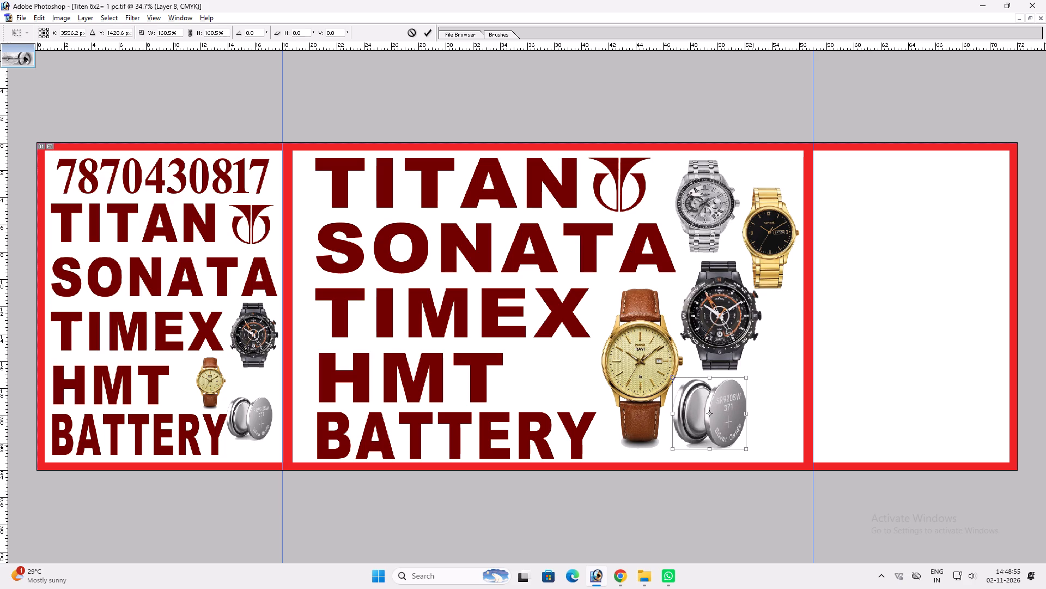
left_click_drag(753, 445, 754, 446, "shift")
left_click_drag(752, 426, 764, 431, "shift")
key("shift+Return")
left_click(702, 411)
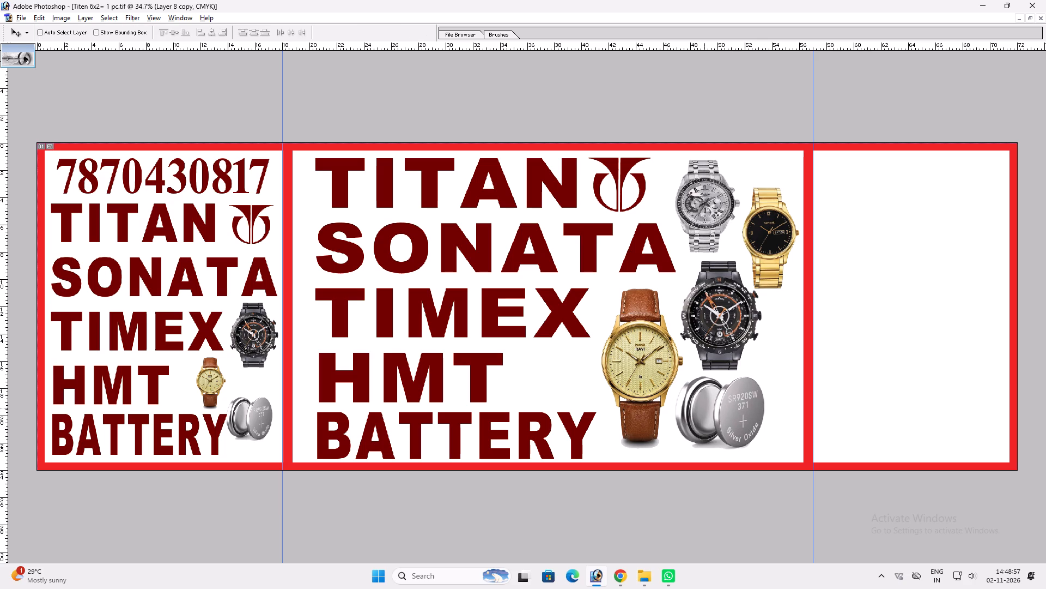
key("ctrl+t")
left_click_drag(767, 452, 775, 452, "shift")
key("shift+Return")
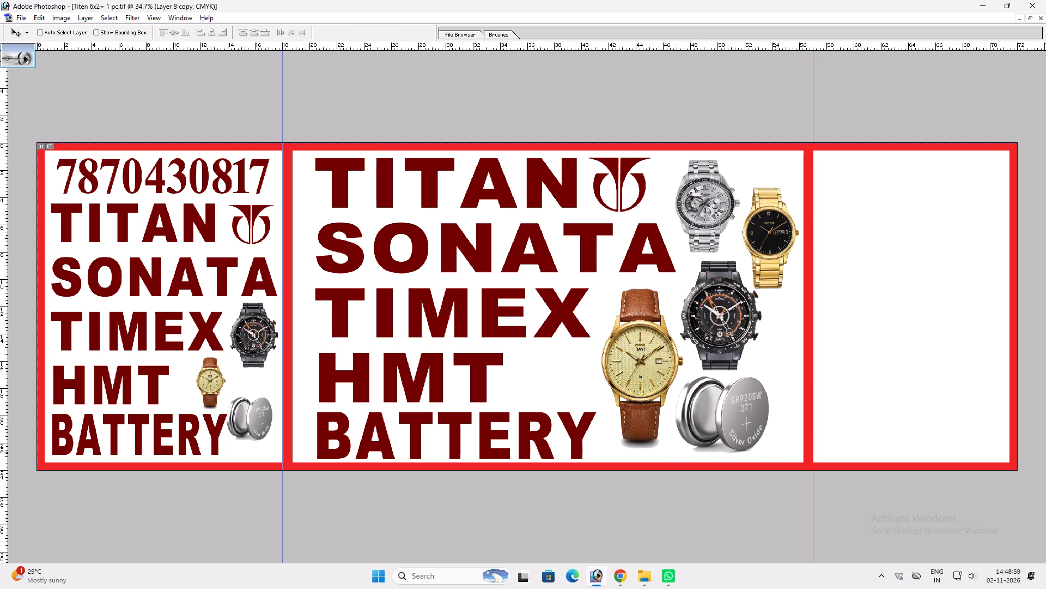
key("v")
Switch to Chrome and search Google Images for "diwal watch".
left_click(627, 569)
left_click(205, 80)
key("ctrl+a")
type("Diwal Wa")
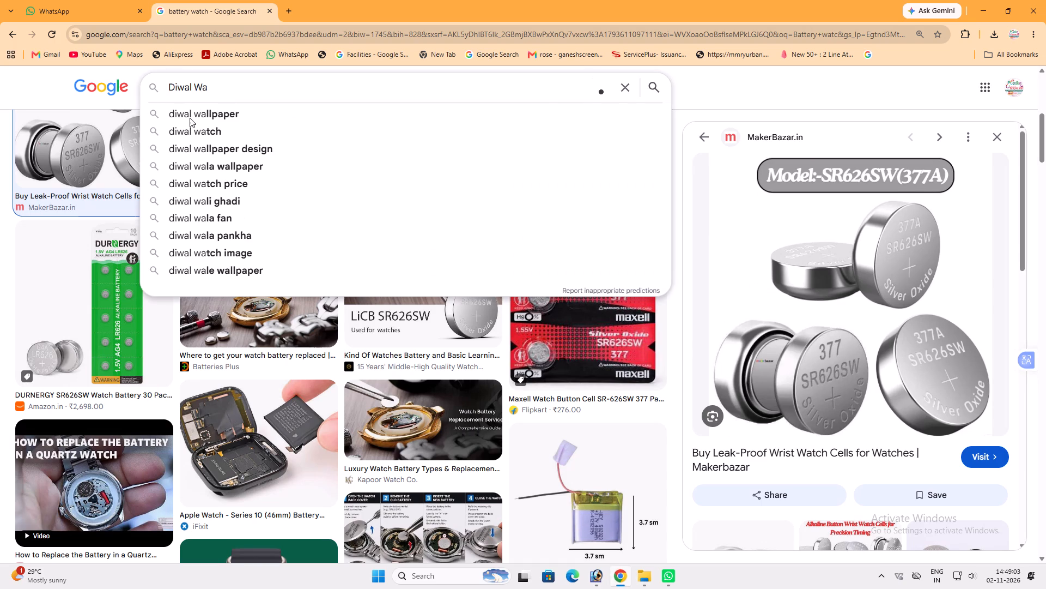
left_click(193, 124)
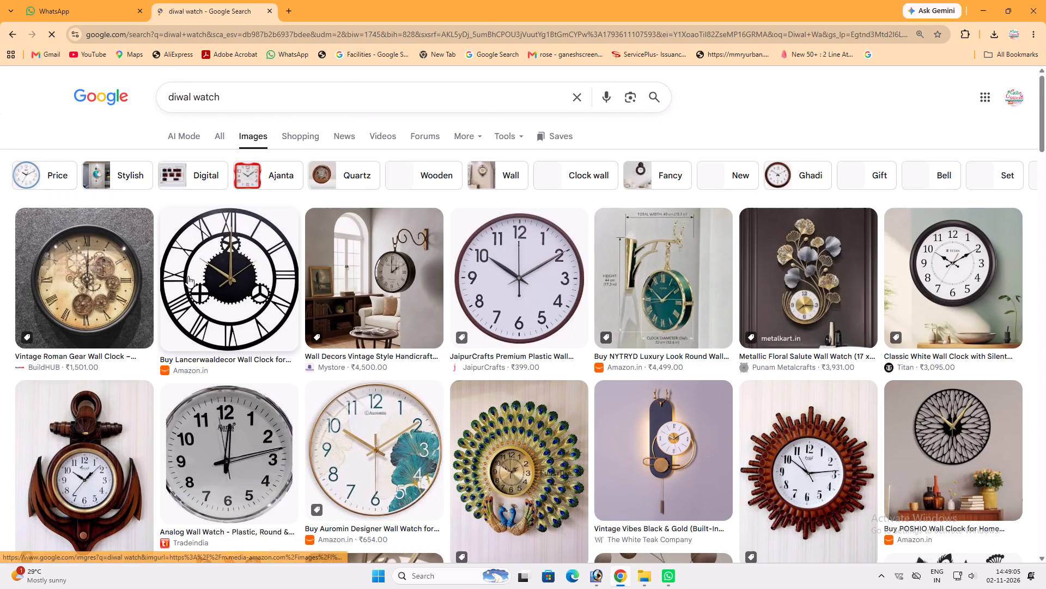
Find a round red-framed wall clock with black numerals on a white dial among the image results and copy its picture.
scroll(141, 383, "down", 1)
left_click(121, 368)
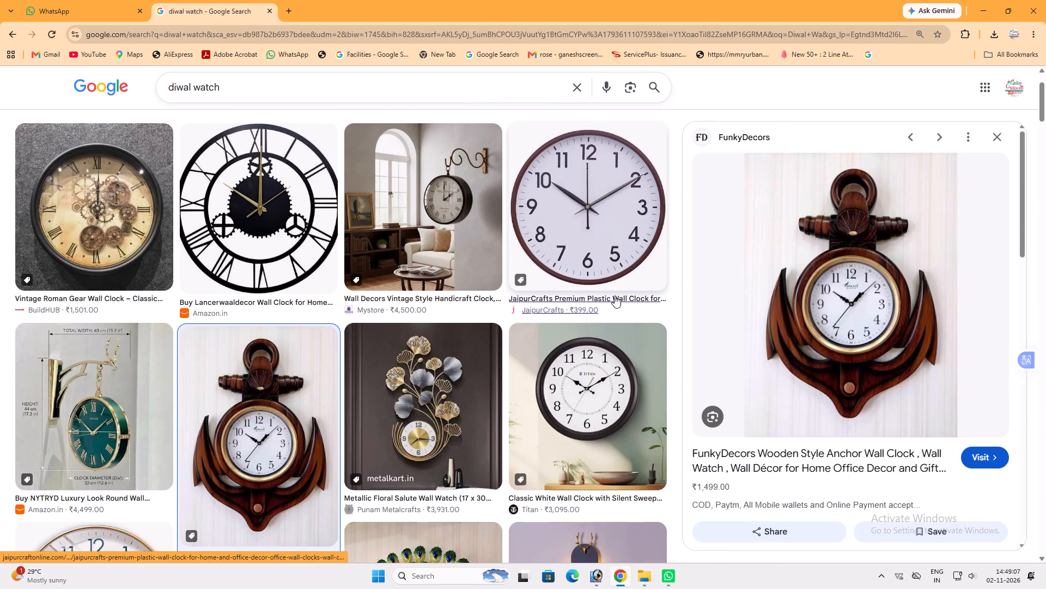
left_click(577, 219)
scroll(846, 255, "down", 2)
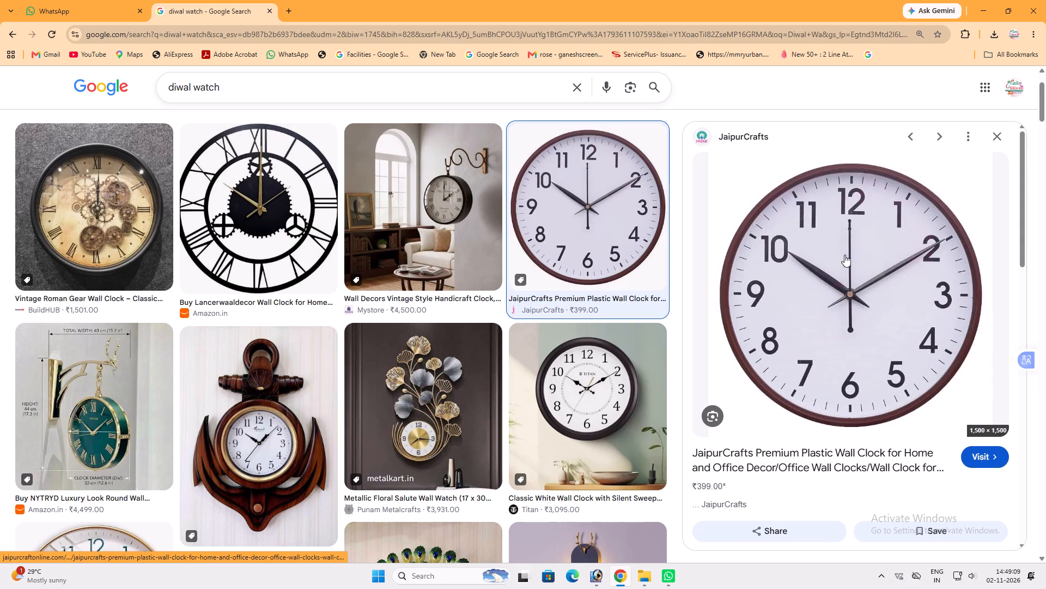
scroll(844, 255, "down", 12)
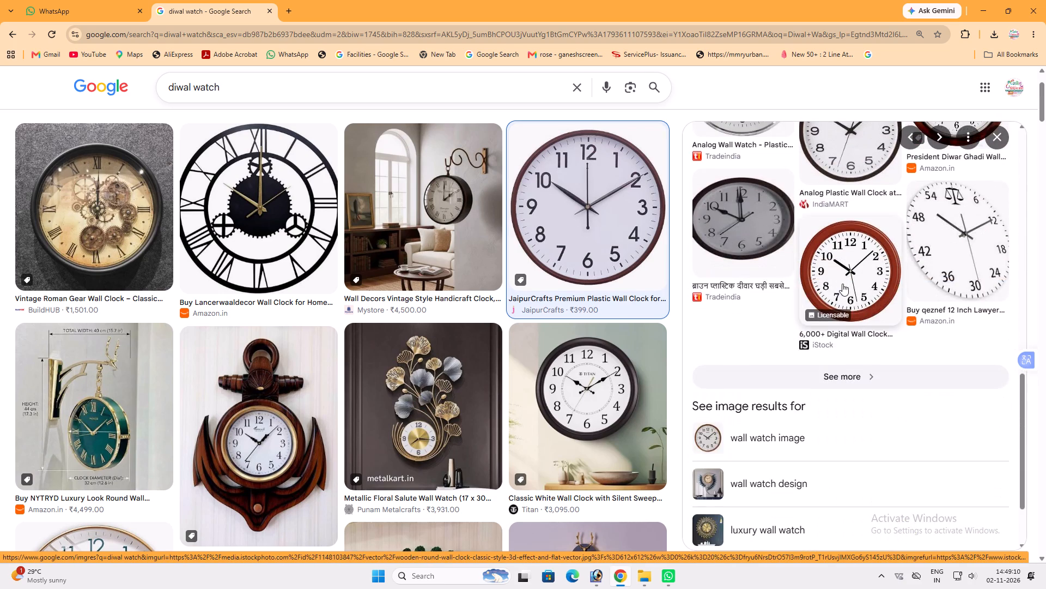
left_click(842, 284)
right_click(835, 239)
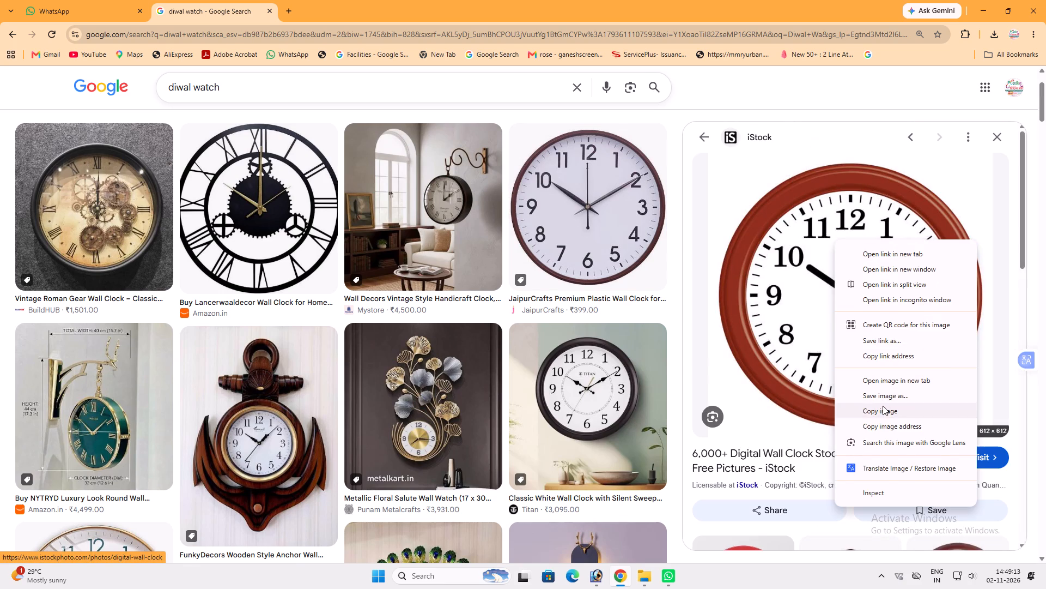
left_click(883, 406)
Switch to Photoshop, paste the red-framed clock into the banner and delete the white background around it.
left_click(603, 576)
key("ctrl+v")
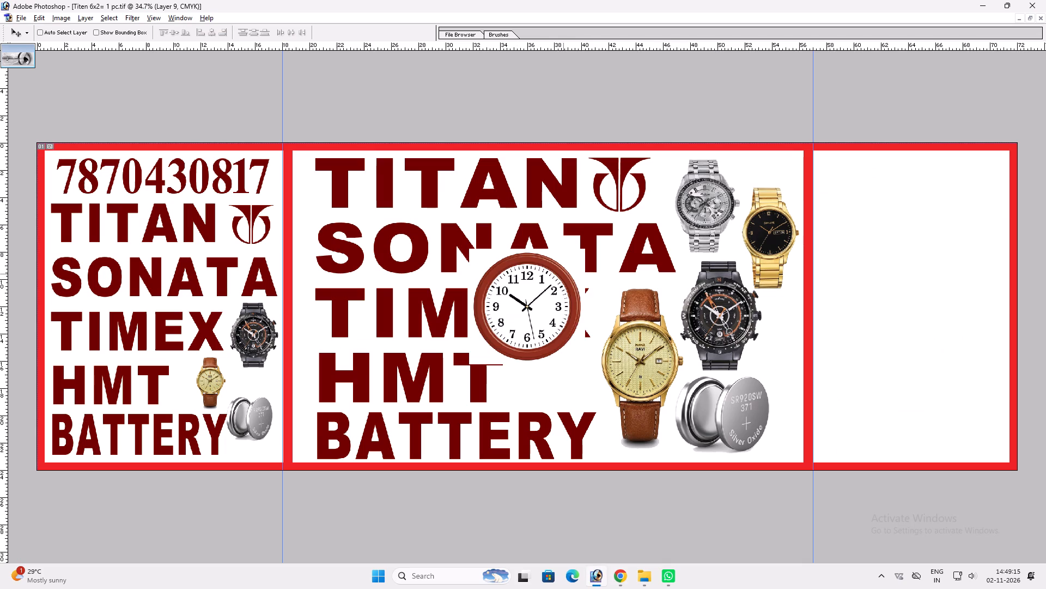
key("w")
left_click(561, 259)
key("Delete")
key("ctrl+d")
Place the red-framed clock at the top of the banner's empty end section, beside the divider.
key("v")
key("v")
left_click_drag(574, 287, 930, 212)
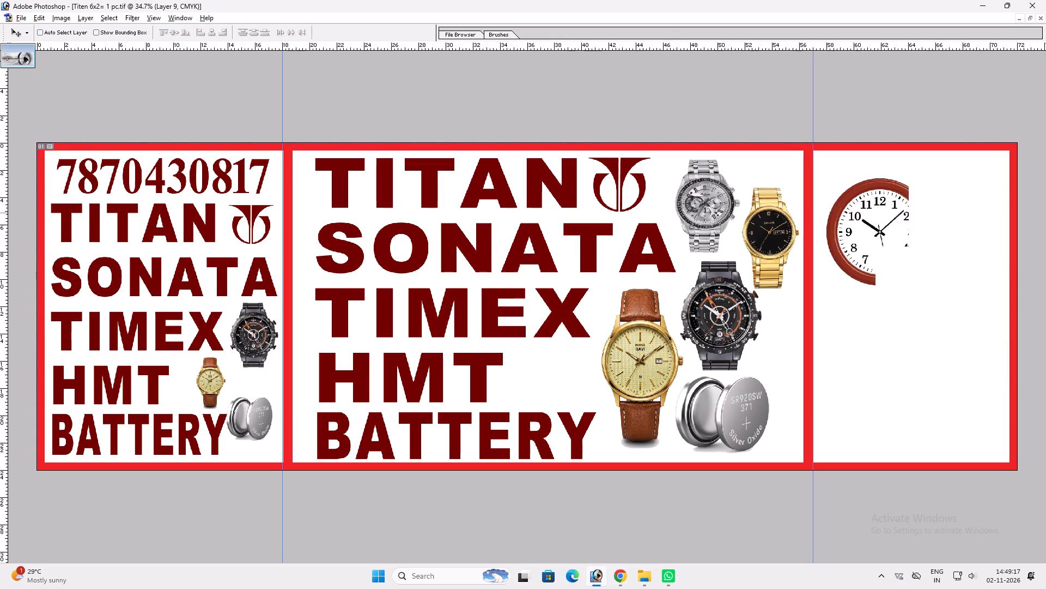
left_click_drag(930, 212, 921, 193)
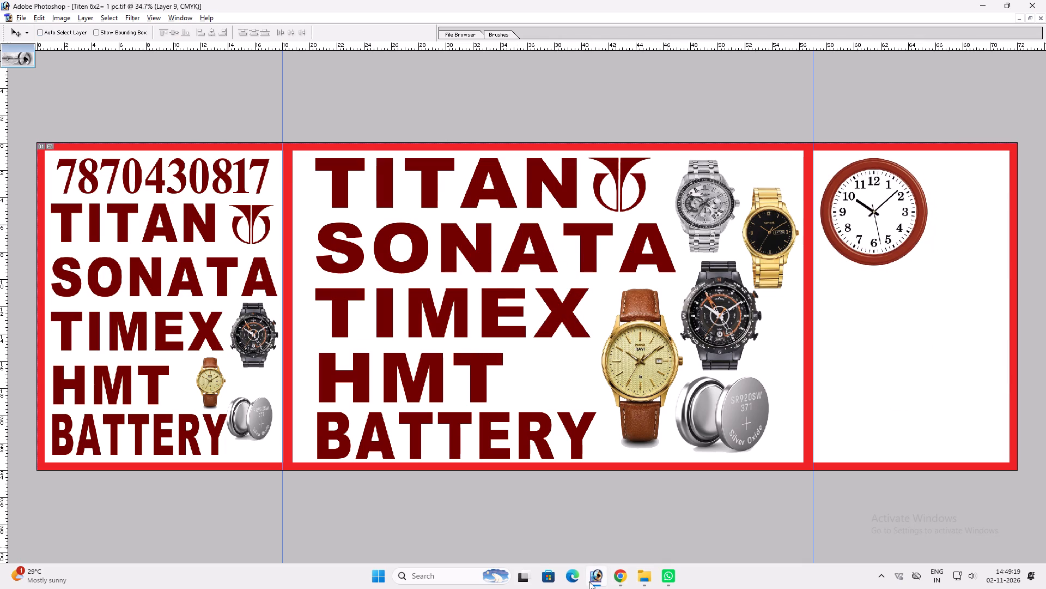
Switch to Chrome and search Google Images for "Special diwal watch".
left_click(618, 575)
left_click(173, 90)
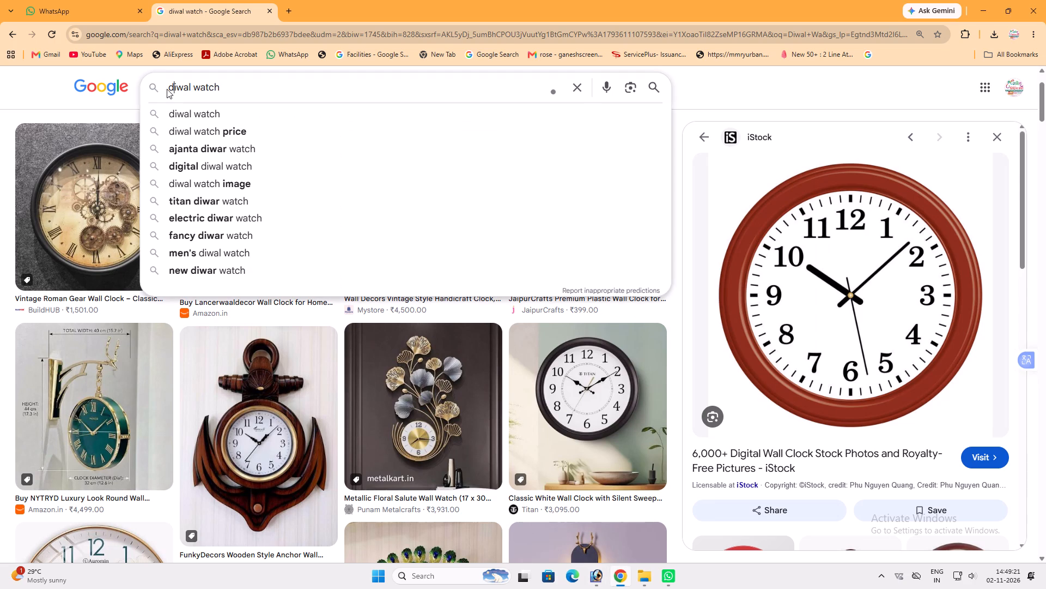
left_click(167, 89)
key("Home")
type("sa")
key("BackSpace")
type("oeac")
key("BackSpace")
key("BackSpace")
key("BackSpace")
key("BackSpace")
key("BackSpace")
type("Spei")
key("BackSpace")
type("cial")
key("space")
key("Return")
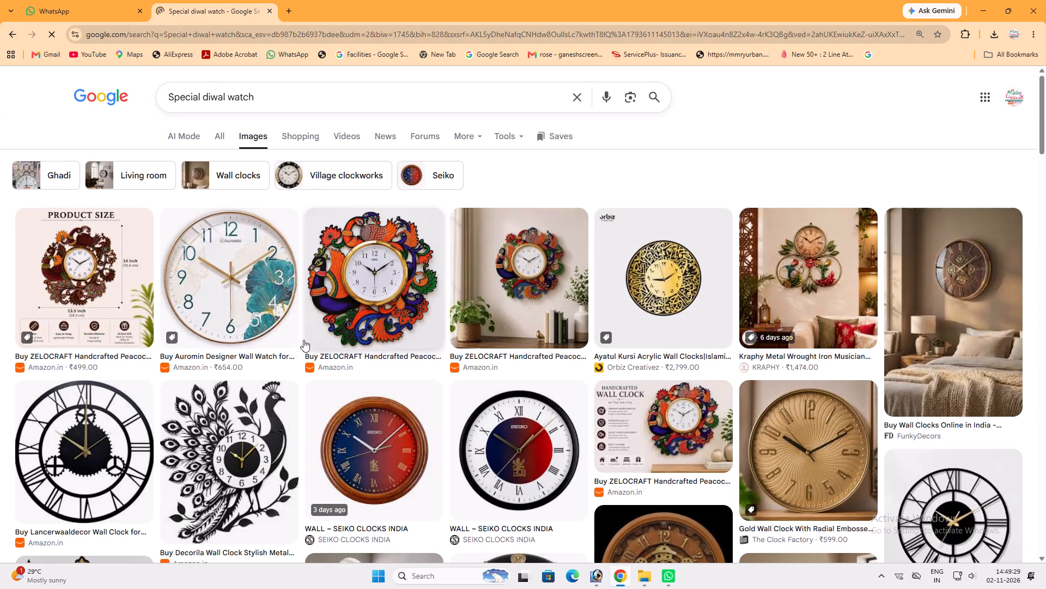
Find the black peacock-shaped wall clock in the results and copy its image.
scroll(261, 334, "down", 3)
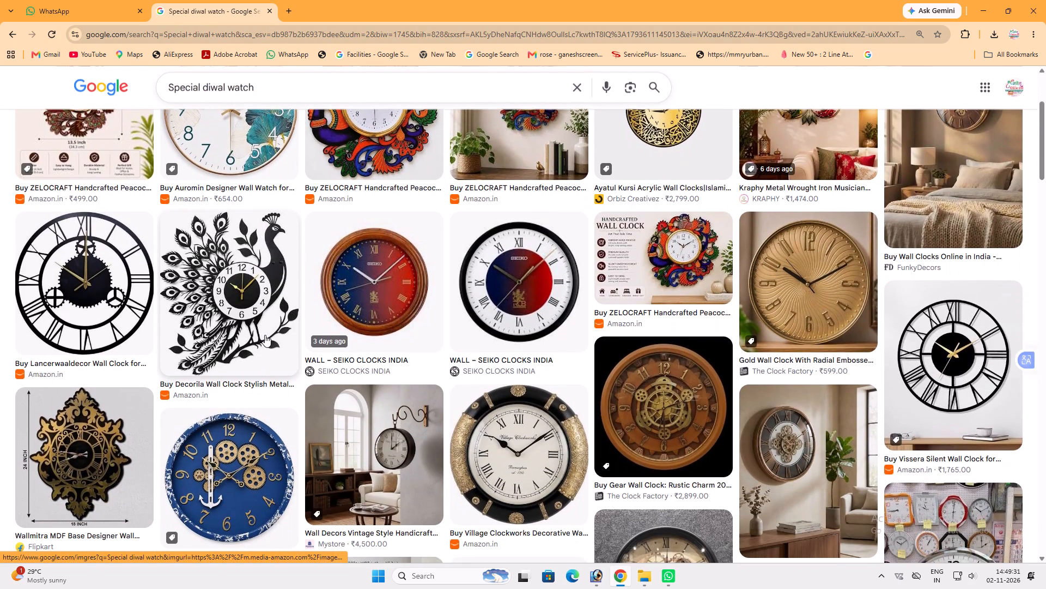
left_click(245, 330)
right_click(791, 221)
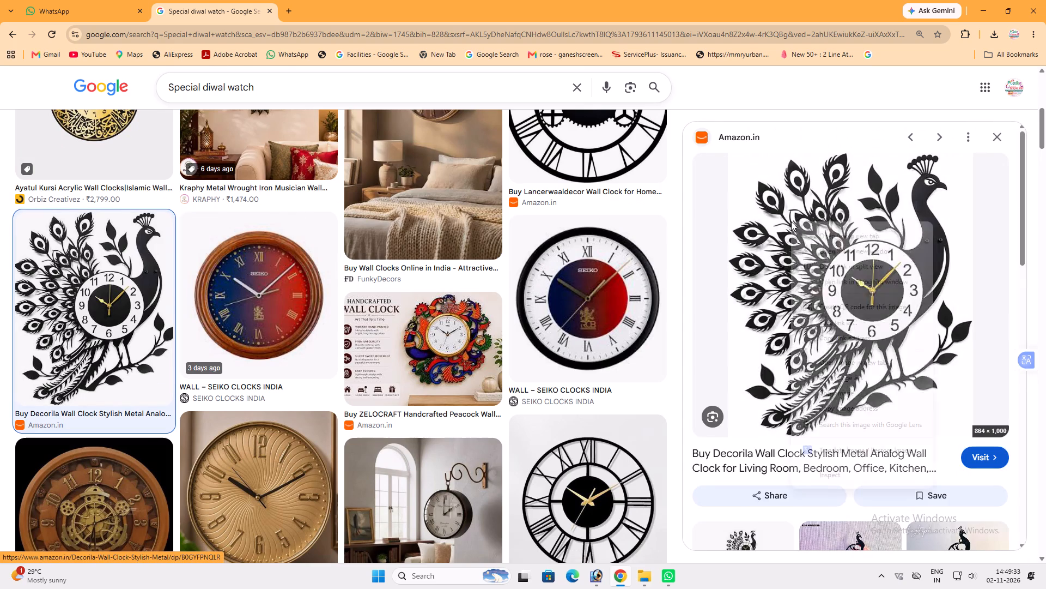
left_click(834, 394)
Switch to Photoshop, paste the peacock clock into the banner and delete the white background around it.
left_click(604, 568)
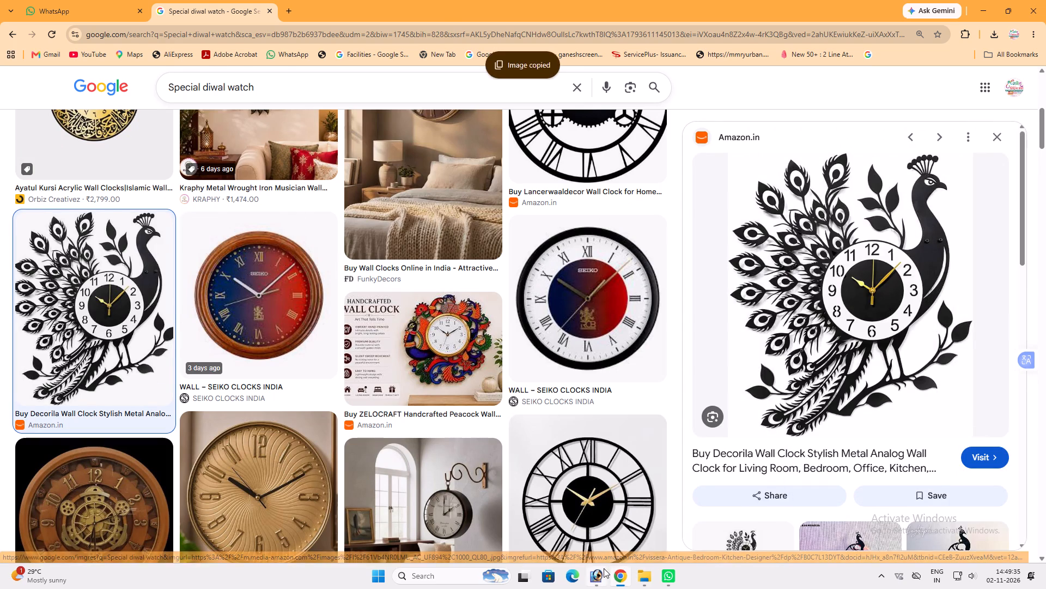
key("ctrl+v")
key("v")
key("w")
left_click(578, 330)
key("Delete")
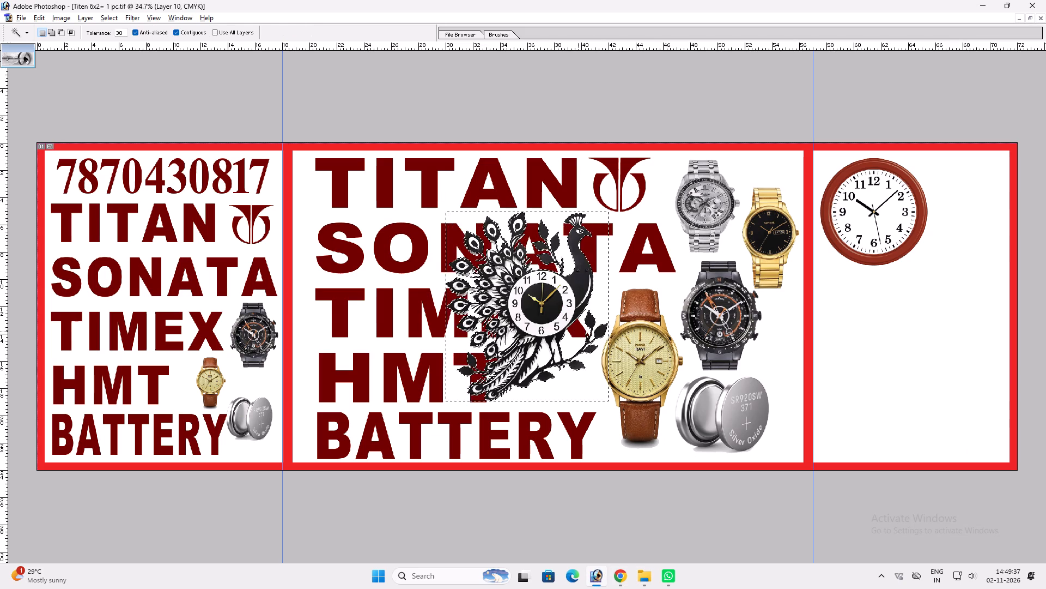
key("Delete")
key("ctrl+d")
Place the peacock clock below the red-framed clock in the end section and widen it to about 115%.
key("v")
key("v")
left_click_drag(570, 340, 939, 394)
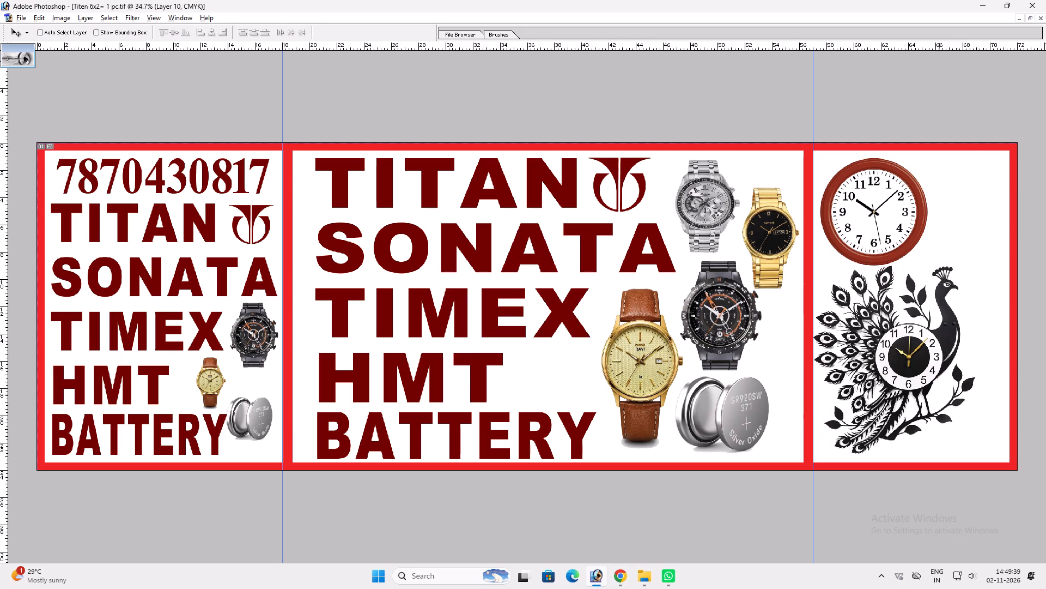
left_click_drag(939, 394, 939, 394)
key("ctrl+t")
left_click_drag(973, 378, 998, 384, "shift")
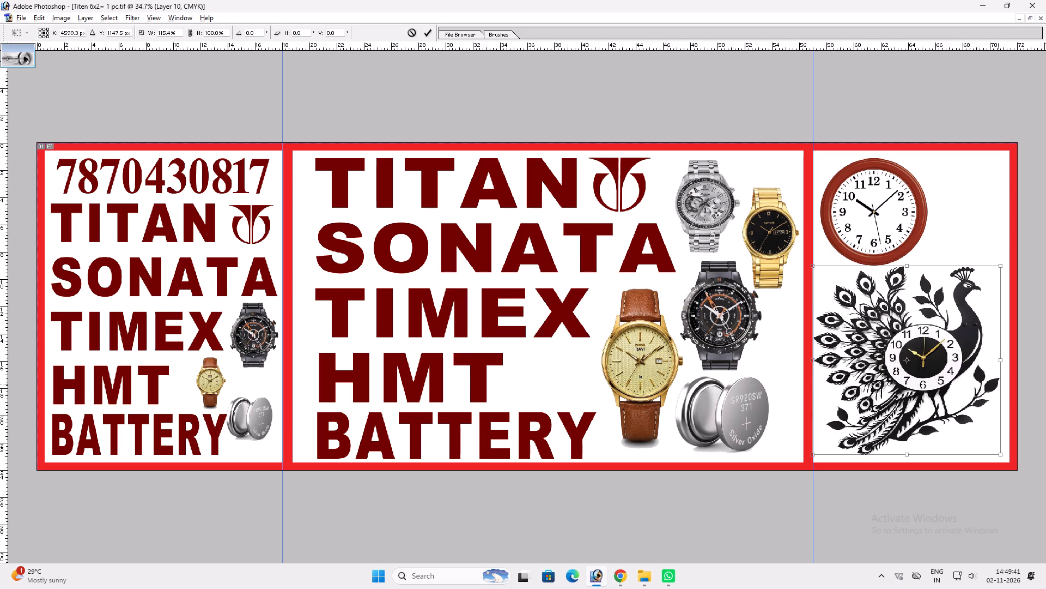
key("shift+Return")
left_click(959, 375)
key("v")
key("v")
Switch to Chrome, find the royal blue wall clock with gears and anchor, and copy its image.
left_click(623, 588)
scroll(233, 384, "down", 1)
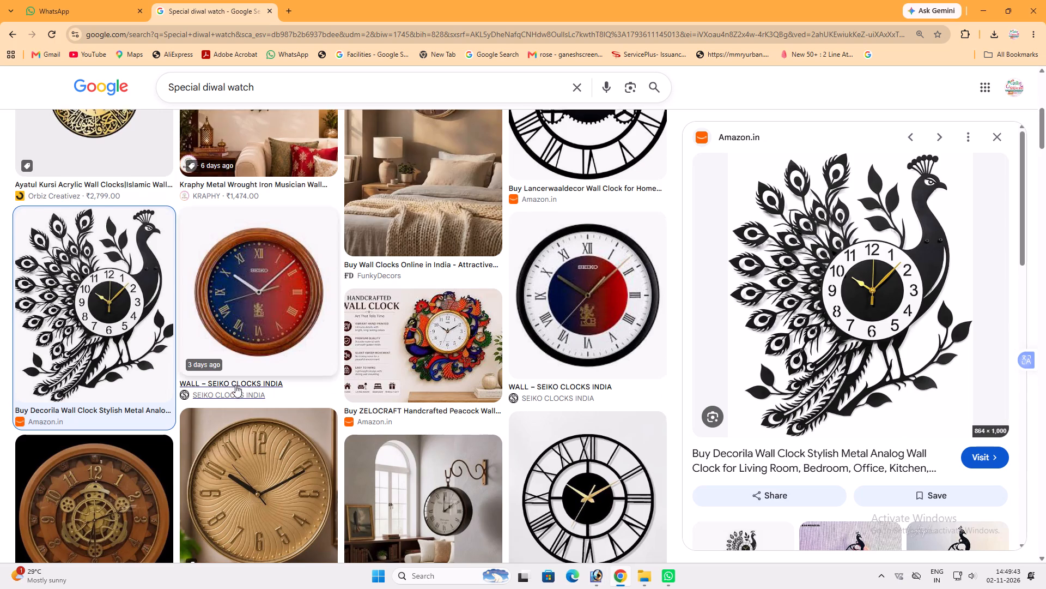
scroll(235, 385, "down", 1)
scroll(283, 357, "down", 4)
scroll(386, 304, "down", 2)
scroll(318, 283, "down", 2)
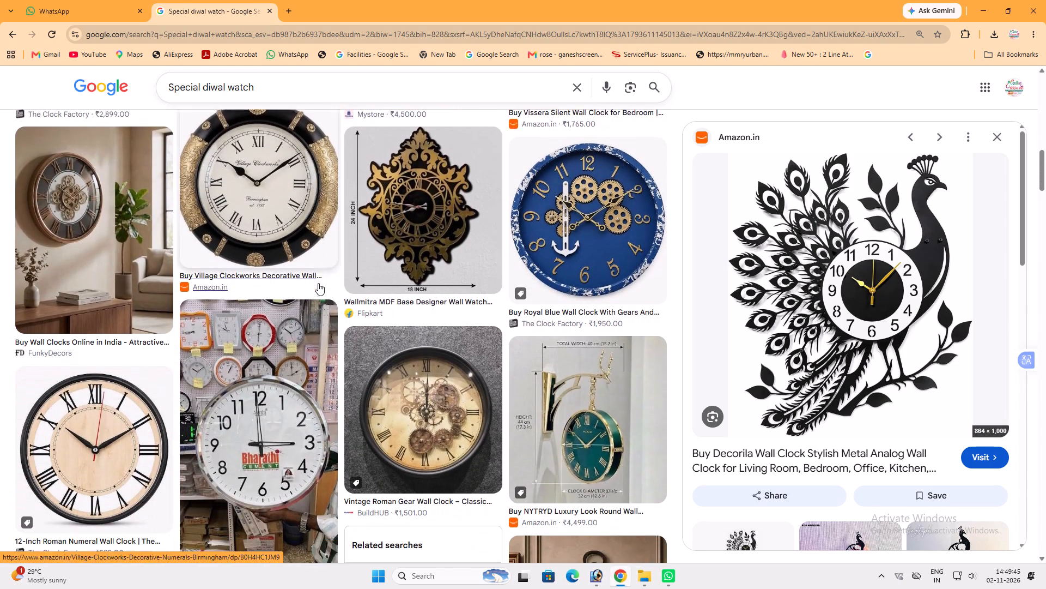
left_click(610, 149)
scroll(776, 249, "down", 6)
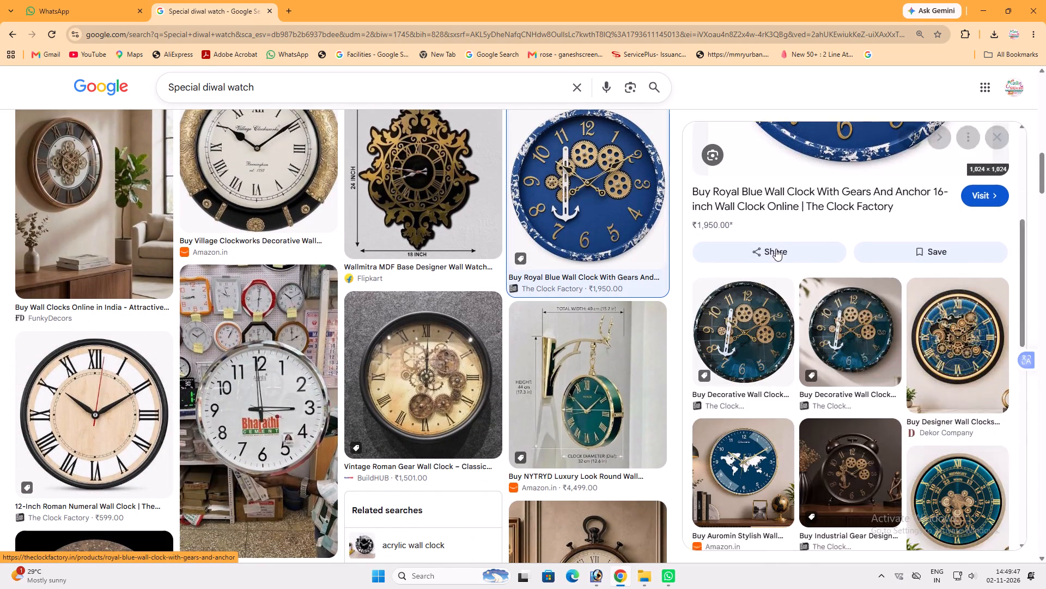
scroll(788, 257, "up", 7)
right_click(792, 257)
left_click(840, 426)
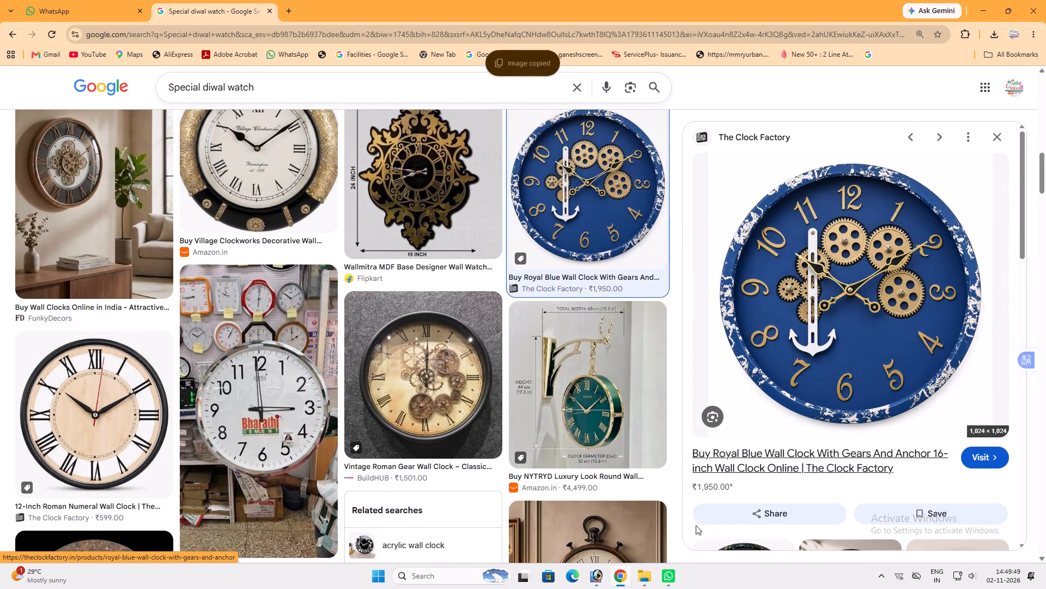
Switch to Photoshop, paste the blue gear clock into the banner and delete the white background around it.
left_click(606, 578)
key("ctrl+v")
key("w")
left_click(607, 379)
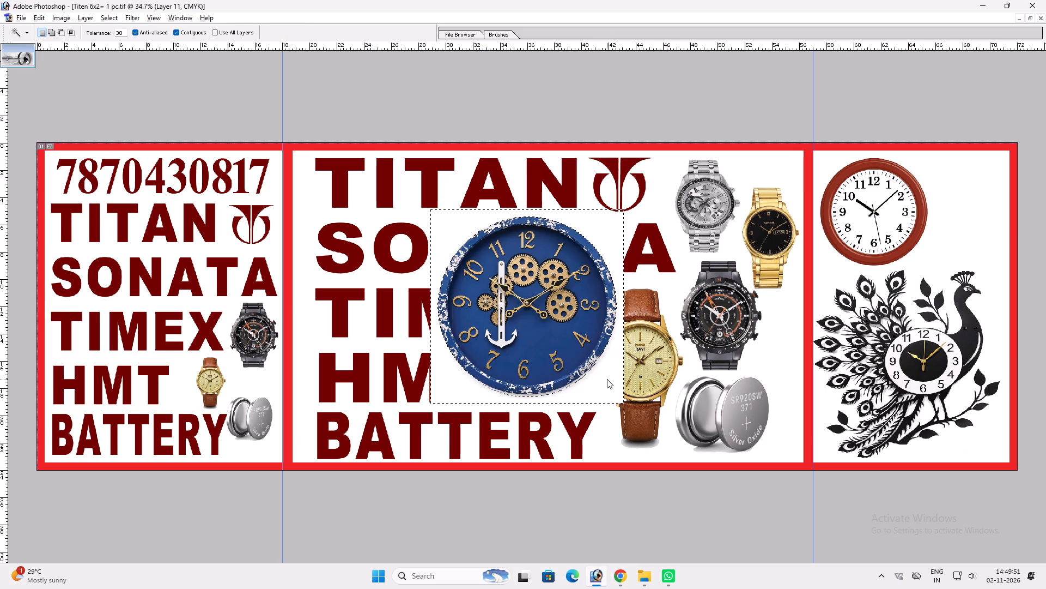
key("Delete")
key("ctrl+d")
Shrink the blue gear clock and place it beside the red-framed clock, above the peacock clock.
key("v")
key("v")
left_click_drag(595, 370, 1010, 303)
key("ctrl+t")
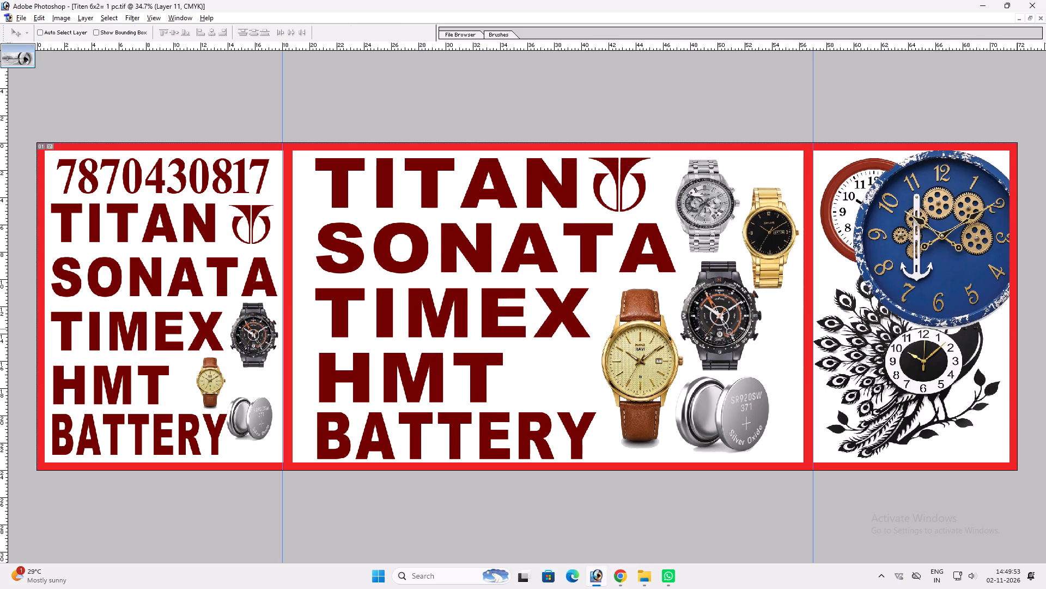
left_click_drag(1034, 327, 1000, 288, "alt+shift")
key("Return")
key("v")
left_click_drag(986, 275, 994, 245)
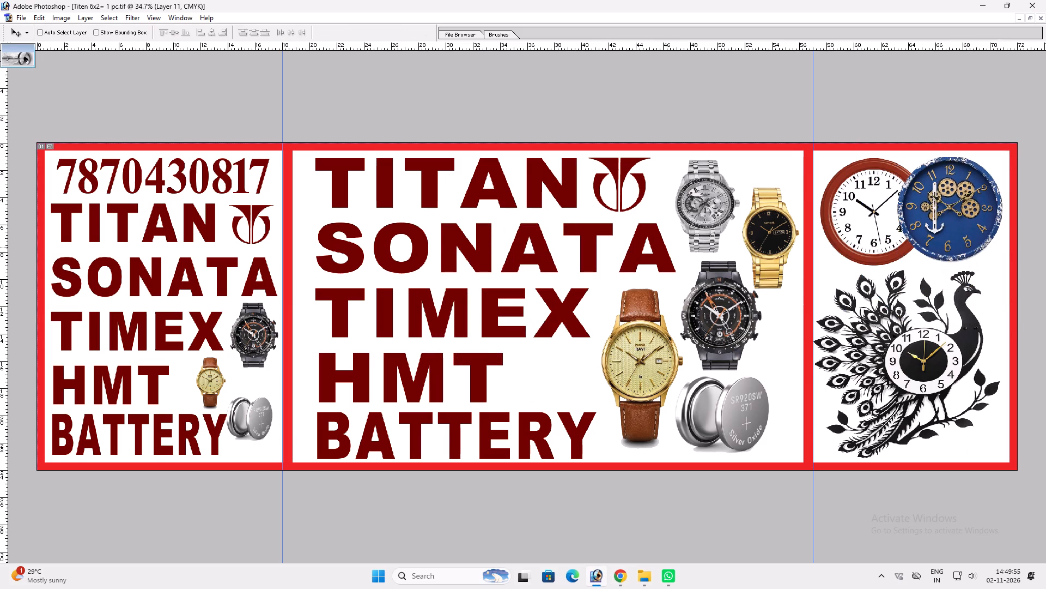
left_click_drag(994, 245, 997, 247)
Shrink the red-framed clock so that it clears the blue clock beside it.
left_click(810, 217, "ctrl")
left_click(852, 219, "ctrl")
key("ctrl+t")
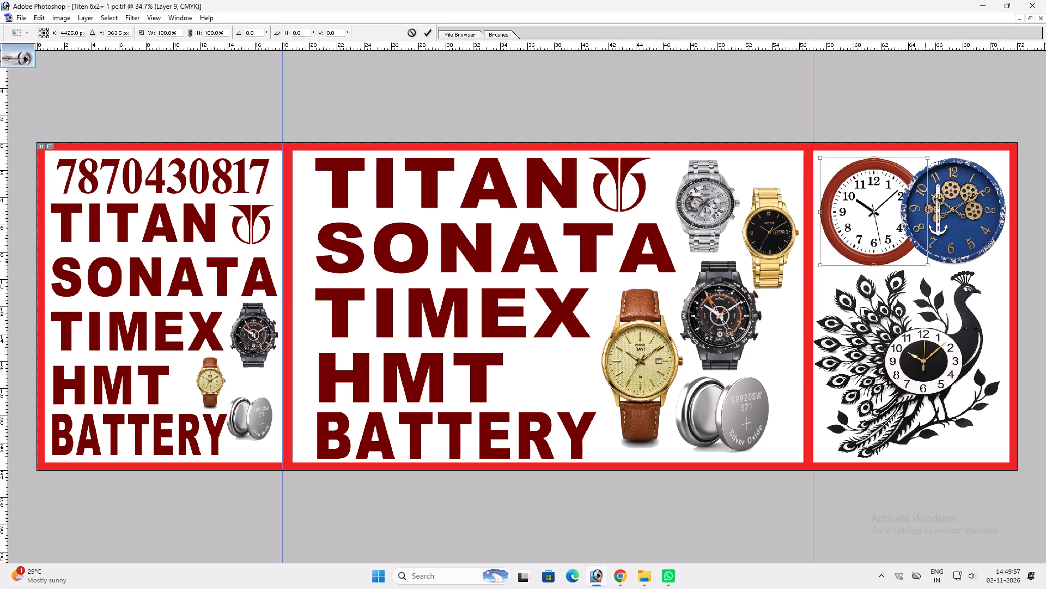
left_click_drag(925, 261, 897, 251, "shift")
key("shift+Return")
key("v")
left_click(875, 242)
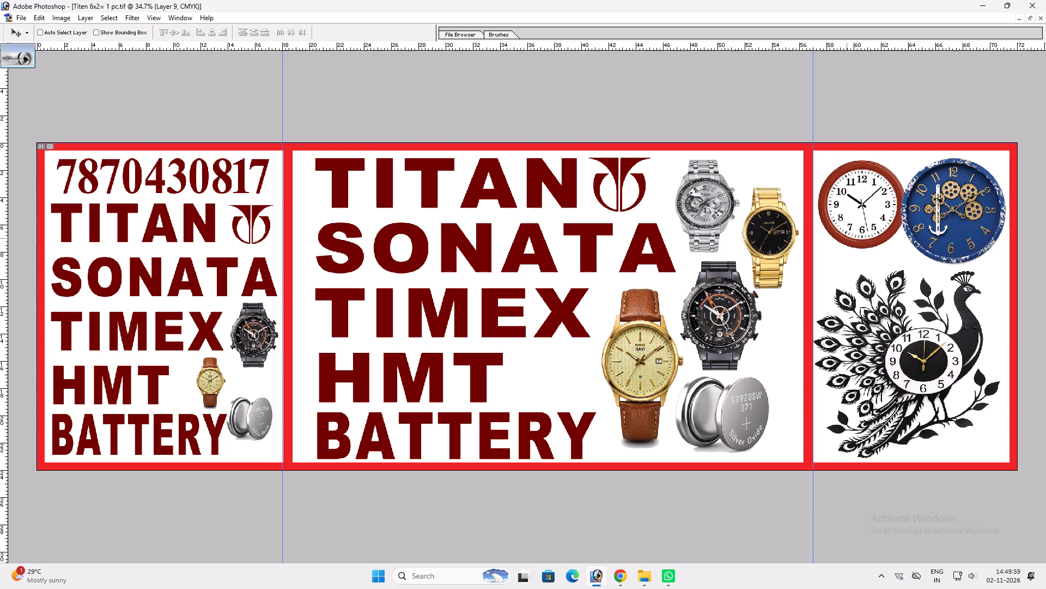
Shrink the blue gear clock to match the size of the red-framed clock and leave a gap between them.
left_click(951, 224, "ctrl")
key("ctrl+t")
left_click_drag(902, 263, 916, 250, "shift")
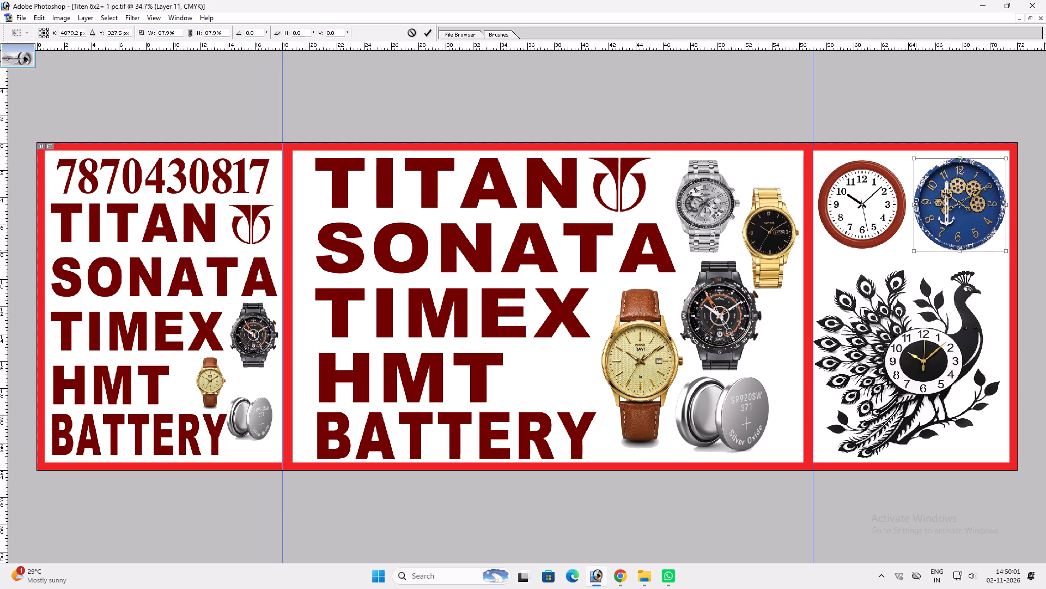
left_click_drag(916, 250, 918, 249, "shift")
key("Return")
Shift the peacock clock slightly away from the divider and stretch it upward toward the two round clocks.
key("v")
left_click(968, 311, "ctrl")
left_click_drag(968, 311, 974, 309)
key("ctrl+t")
left_click_drag(950, 263, 948, 256, "shift")
key("shift+Return")
key("v")
key("v")
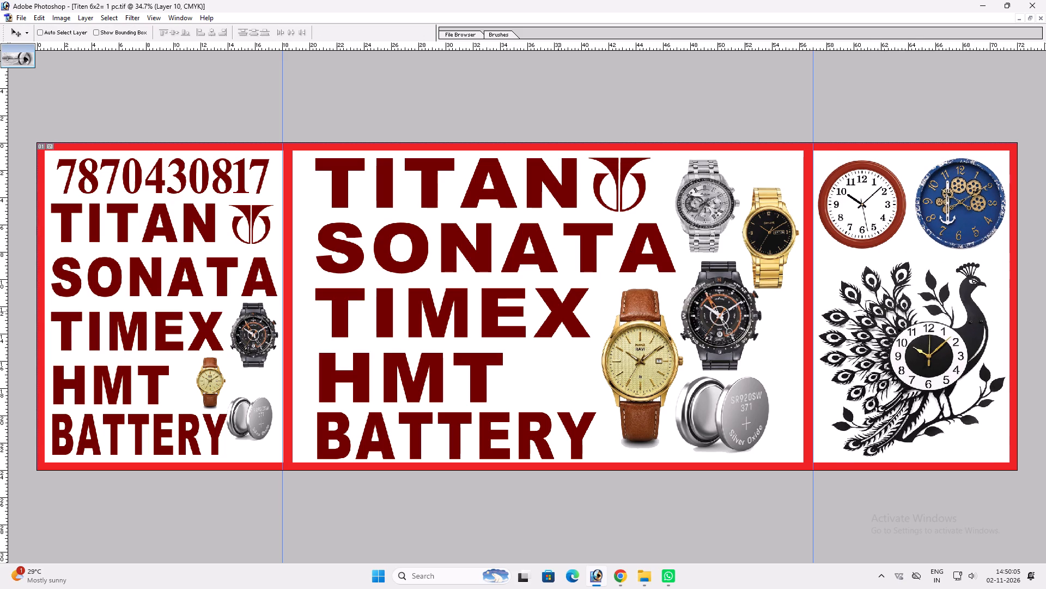
Hide the guides and save the banner under its existing file name.
key("ctrl+h")
key("ctrl+shift+s")
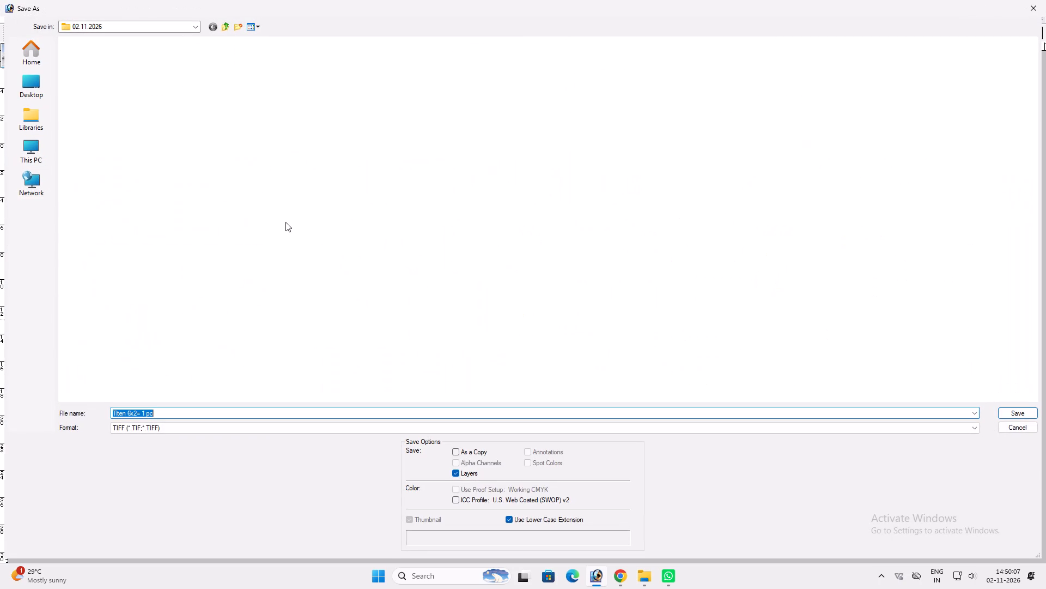
left_click(1029, 7)
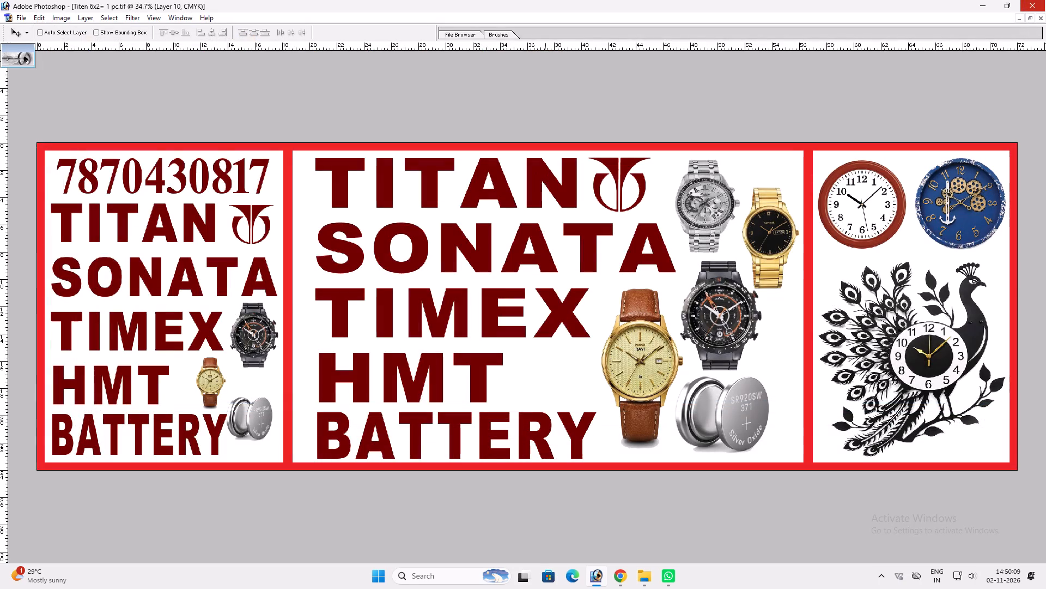
key("ctrl+s")
key("ctrl+s")
key("ctrl+s")
key("ctrl+s")
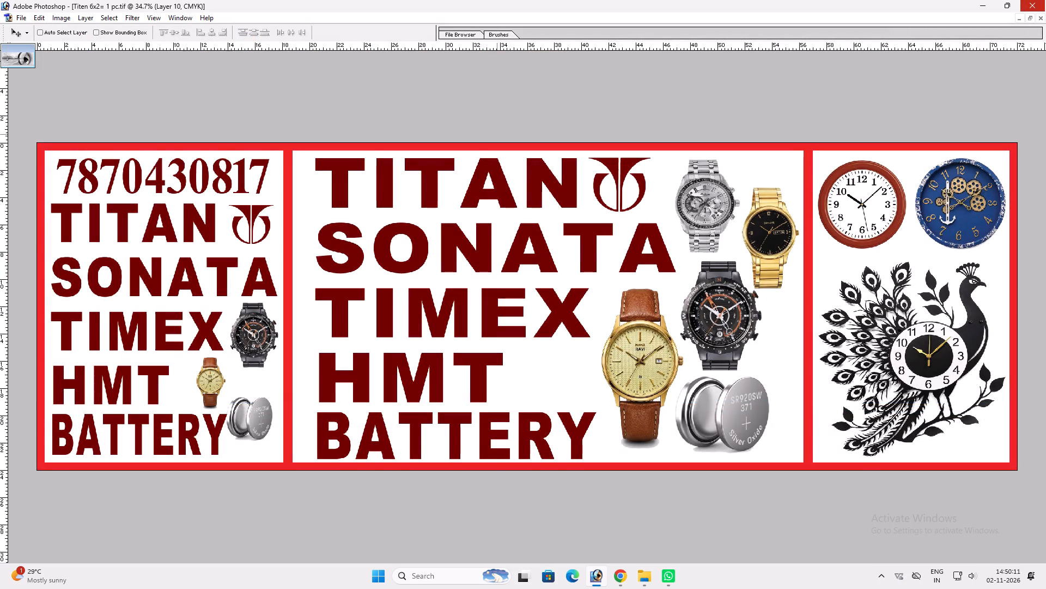
Paste the dark red layer style onto the banner's outer border and both vertical dividers.
left_click(489, 146, "ctrl")
key("alt+y")
key("p")
key("alt+l")
key("alt+y")
type("pvv")
left_click(290, 191, "ctrl")
key("alt+l")
key("alt+y")
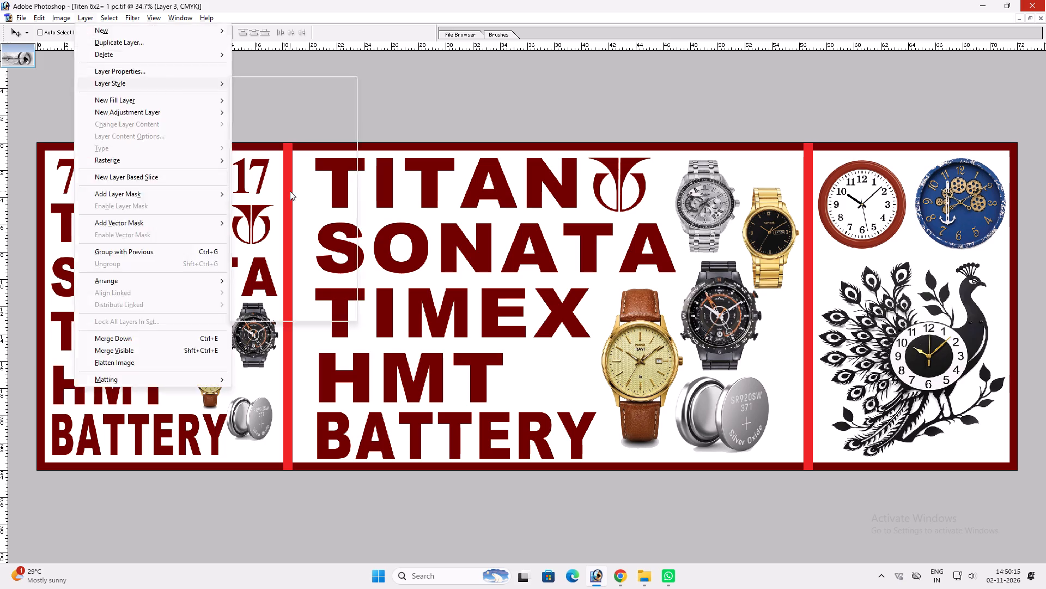
key("p")
left_click(808, 167, "ctrl")
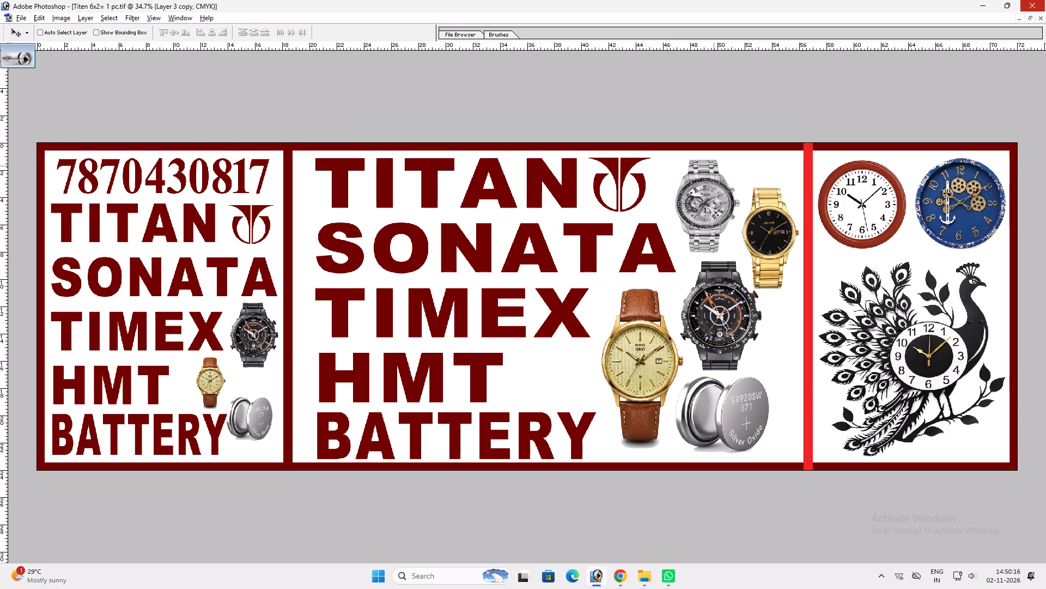
Paste the dark red layer style onto the bright red divider between the wristwatches and the wall clocks.
key("alt+l")
key("alt+y")
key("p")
Save the watch shop banner and close its document.
key("ctrl+s")
key("ctrl+w")
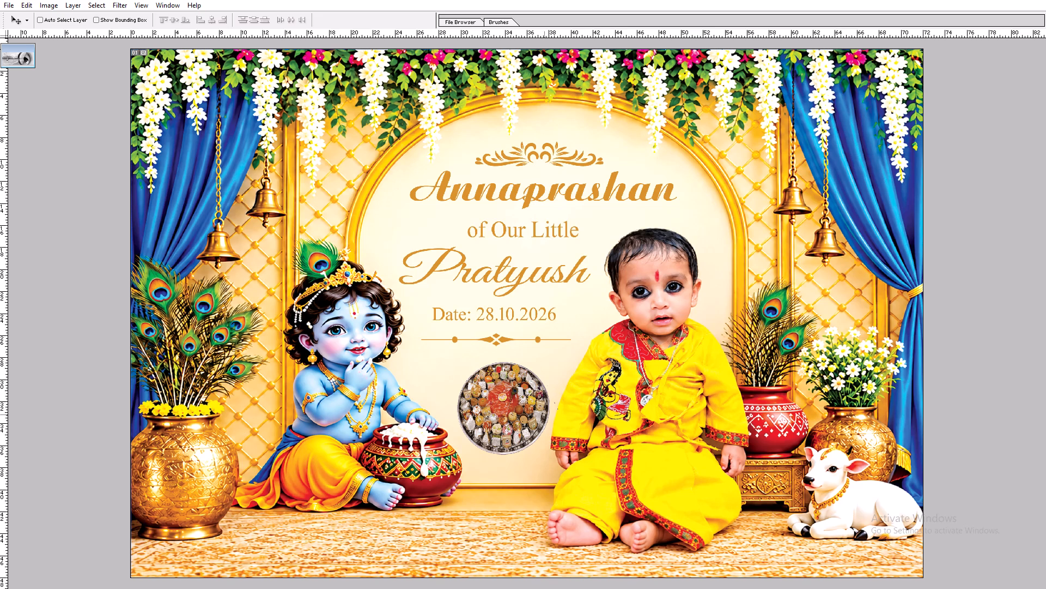